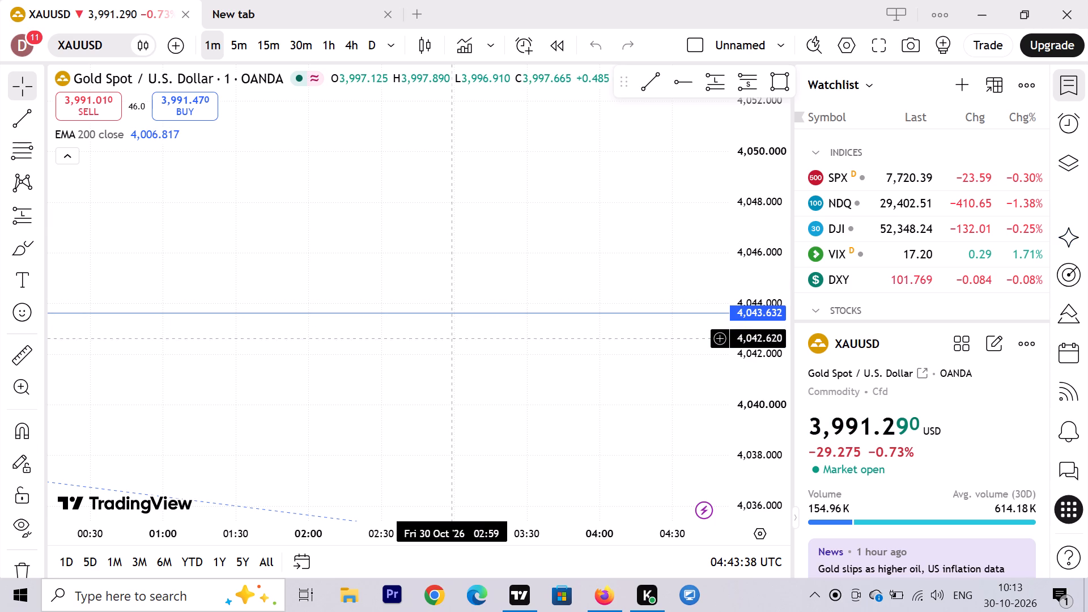
Examine the XAUUSD 1-minute price action over the last two sessions against the EMA 200 and the existing drawings.
{"action": "scroll", "coordinate": [465, 377], "scroll_direction": "down", "scroll_amount": 6}
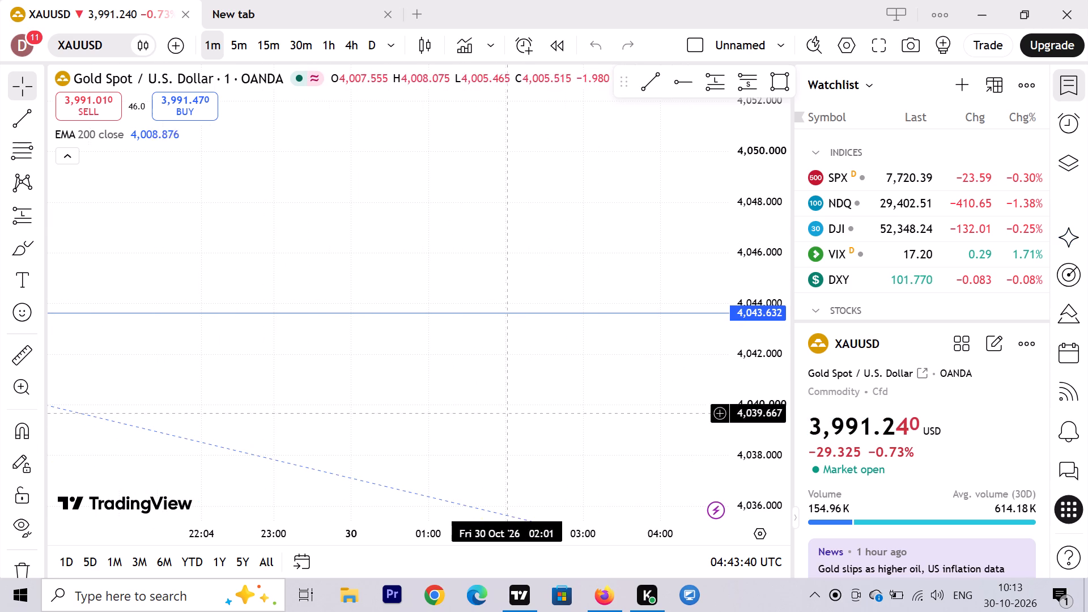
{"action": "scroll", "coordinate": [781, 471], "scroll_direction": "down", "scroll_amount": 1}
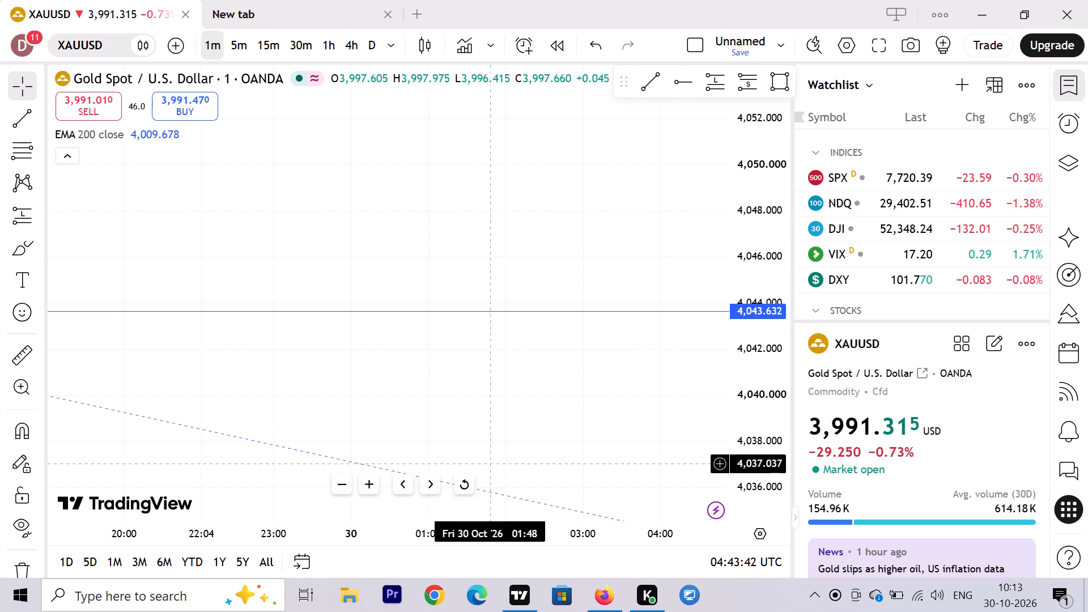
{"action": "left_click", "coordinate": [469, 490]}
{"action": "scroll", "coordinate": [537, 450], "scroll_direction": "down", "scroll_amount": 6}
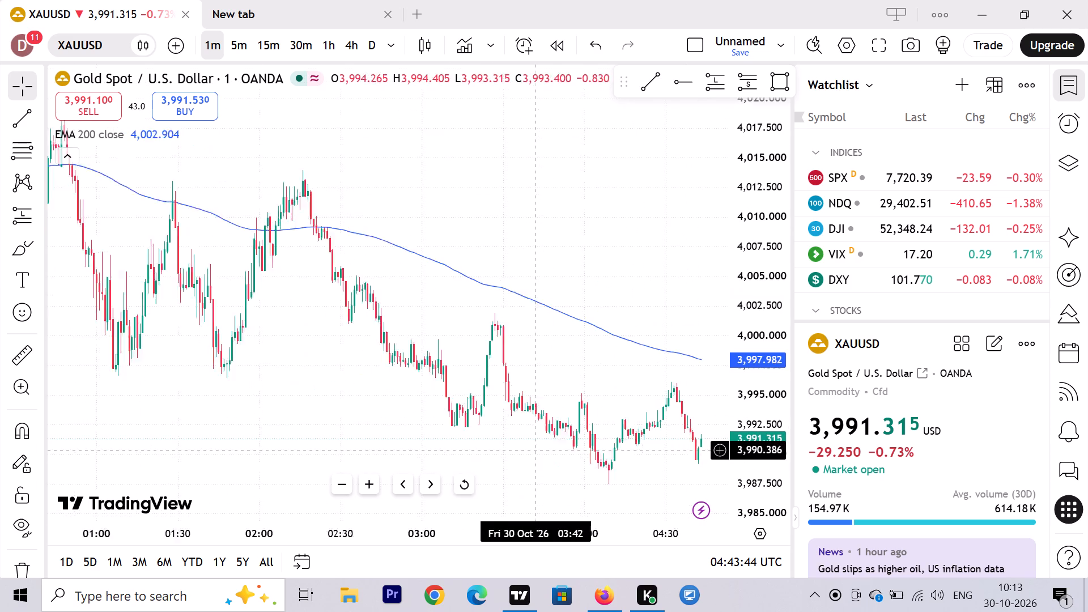
{"action": "scroll", "coordinate": [537, 450], "scroll_direction": "down", "scroll_amount": 20}
{"action": "scroll", "coordinate": [534, 448], "scroll_direction": "down", "scroll_amount": 5}
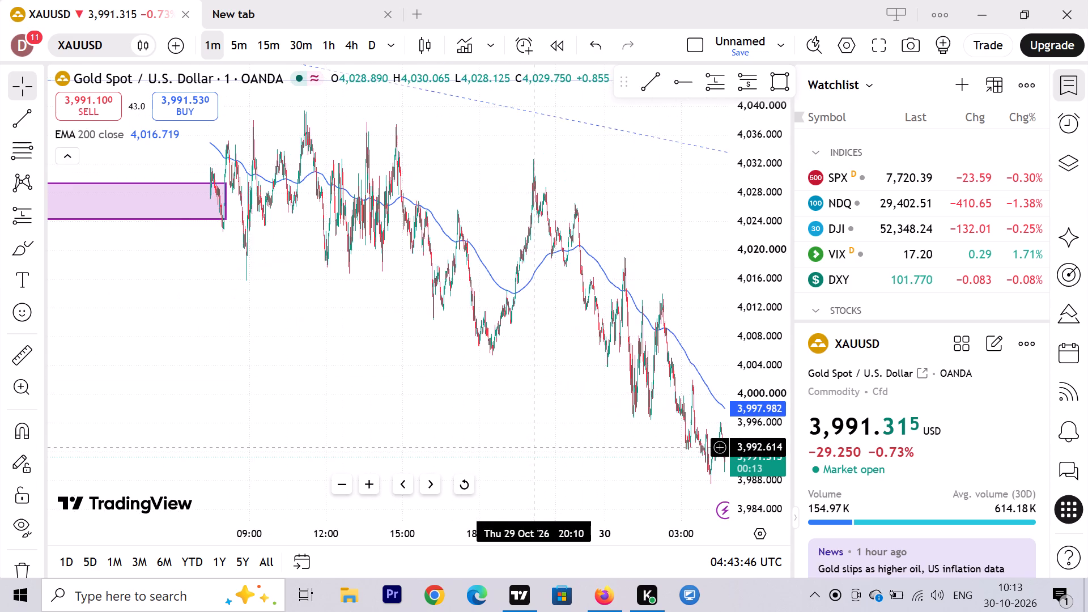
{"action": "scroll", "coordinate": [534, 447], "scroll_direction": "down", "scroll_amount": 4}
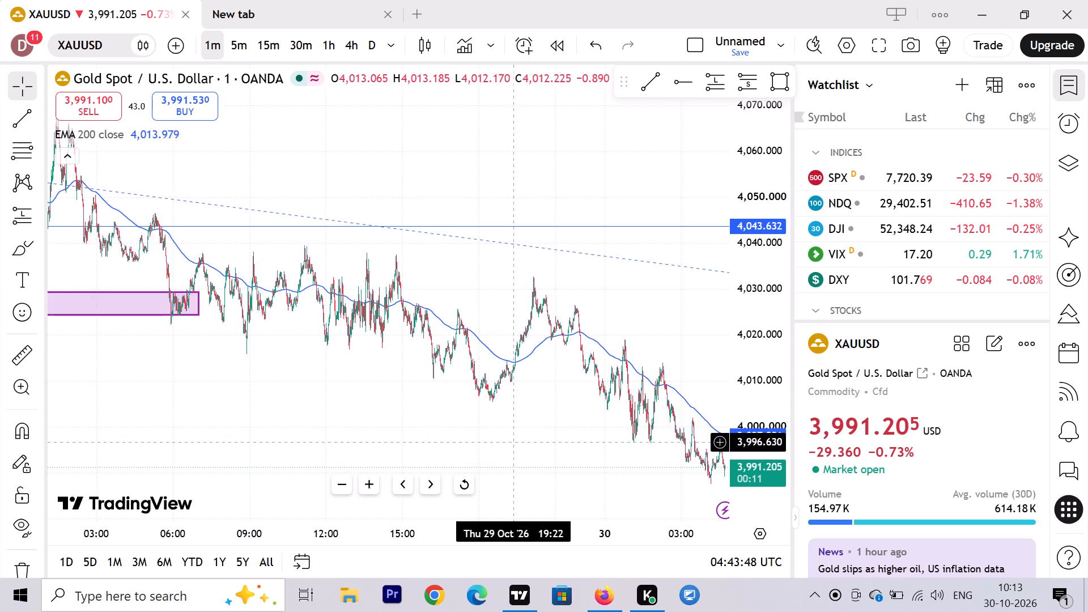
{"action": "left_click_drag", "start_coordinate": [557, 460], "coordinate": [553, 456]}
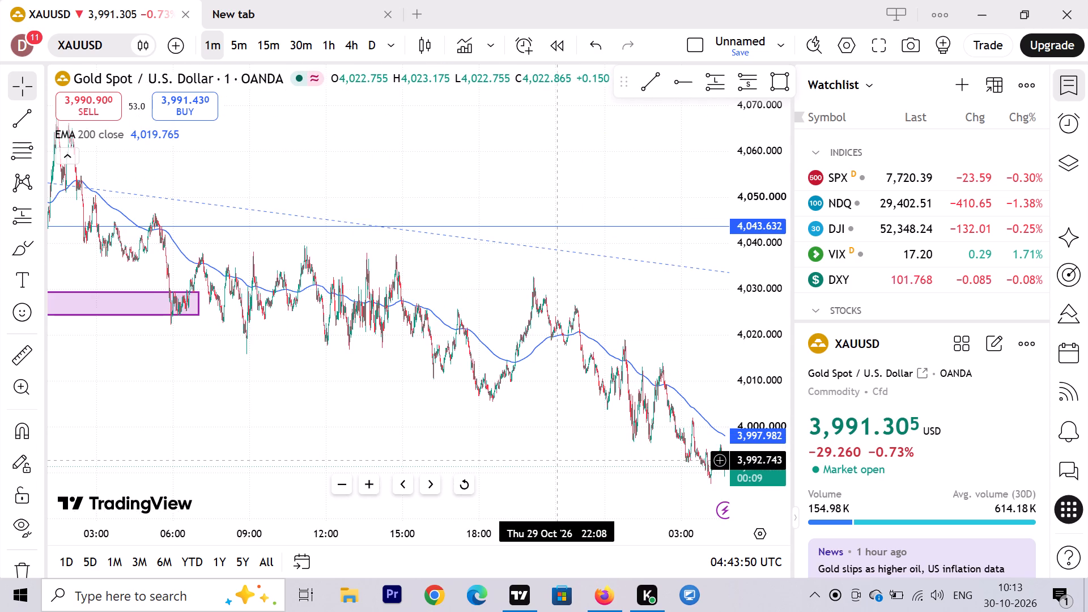
{"action": "left_click_drag", "start_coordinate": [553, 456], "coordinate": [539, 401]}
{"action": "left_click_drag", "start_coordinate": [368, 431], "coordinate": [495, 424]}
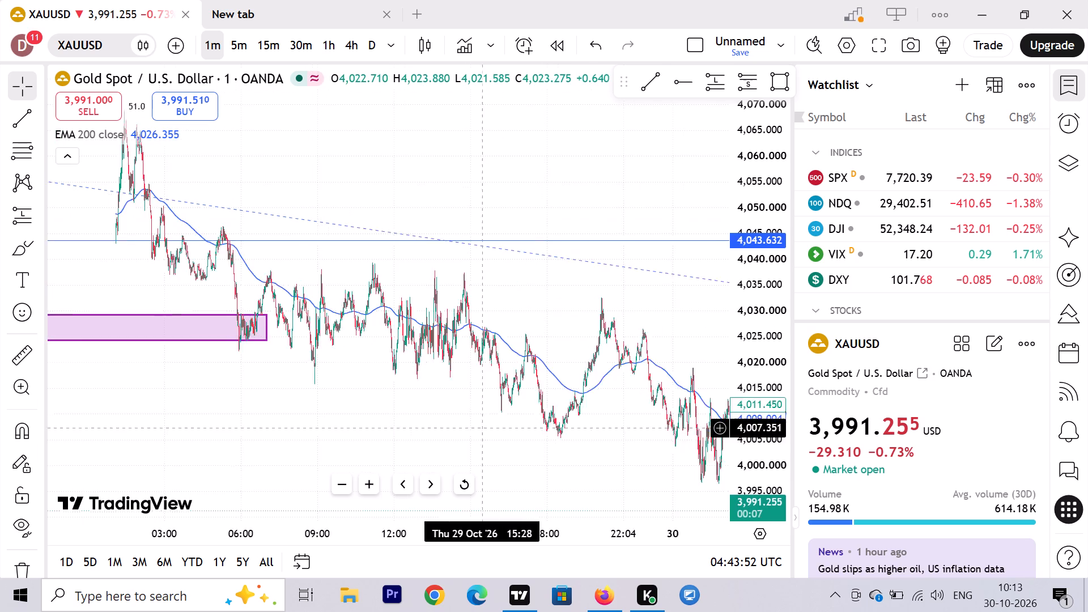
{"action": "left_click_drag", "start_coordinate": [495, 424], "coordinate": [549, 420]}
{"action": "left_click_drag", "start_coordinate": [397, 390], "coordinate": [447, 402]}
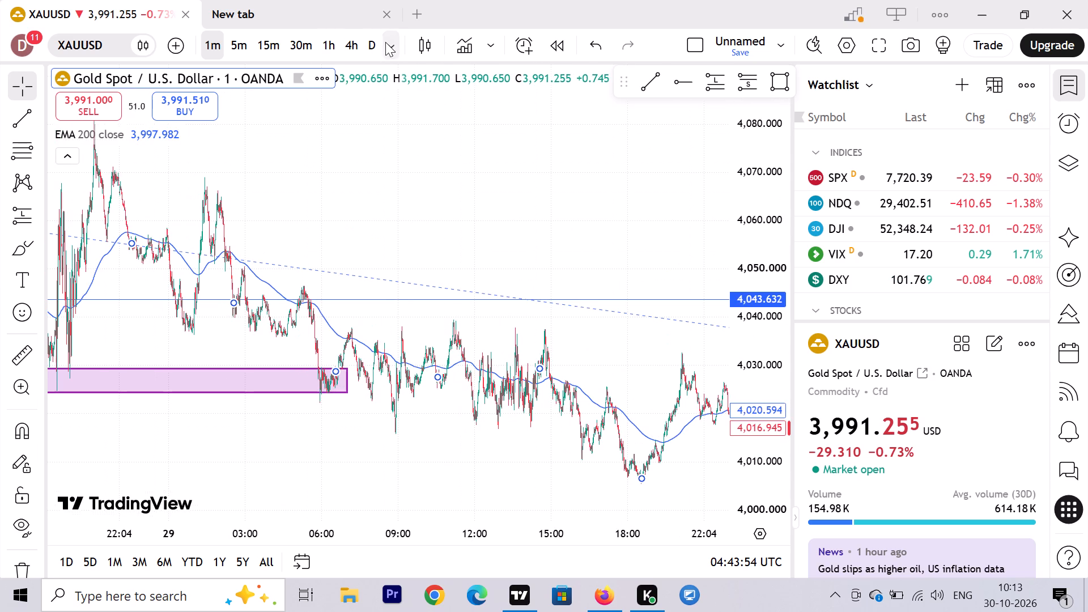
Switch the XAUUSD chart to the daily timeframe and reset the chart view to the latest candles.
{"action": "left_click", "coordinate": [368, 44]}
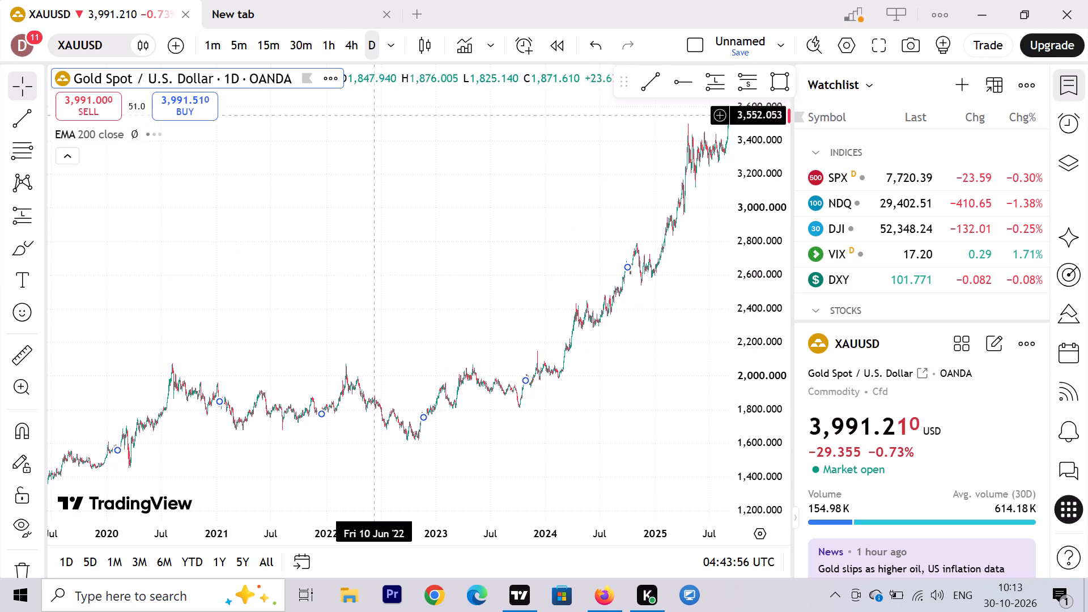
{"action": "left_click", "coordinate": [463, 482]}
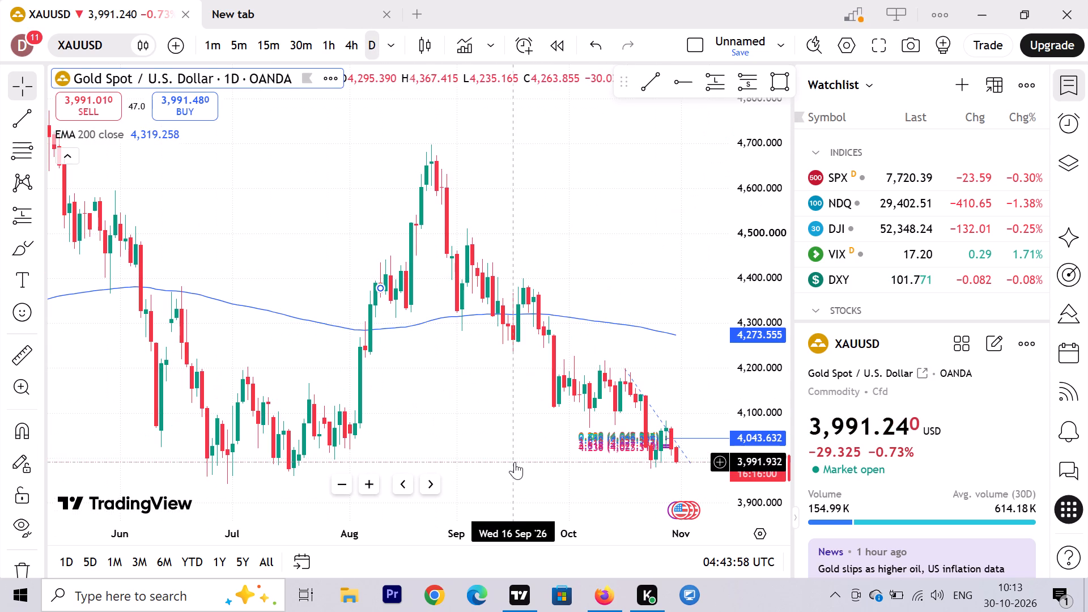
Select all the existing drawings around the October candles on the daily chart and delete them.
{"action": "left_click_drag", "start_coordinate": [515, 462], "coordinate": [465, 452]}
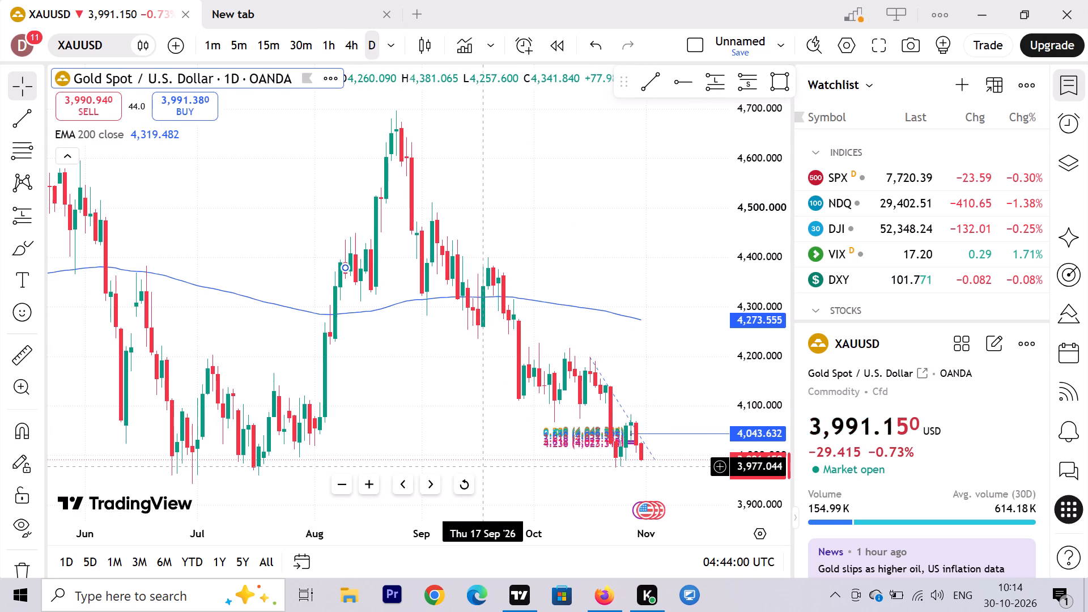
{"action": "left_click_drag", "start_coordinate": [526, 415], "coordinate": [513, 443]}
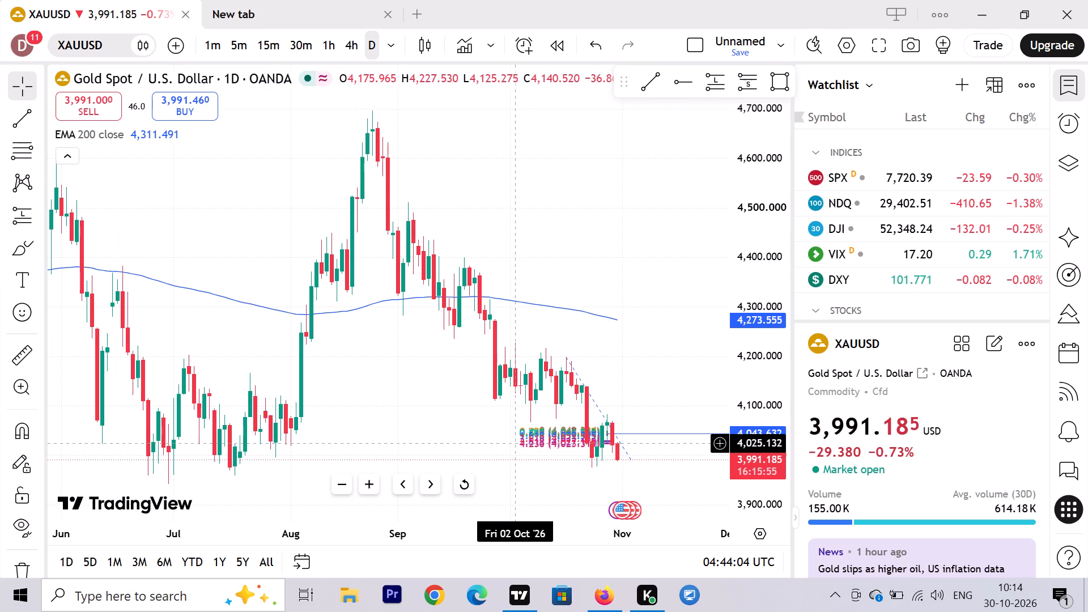
{"action": "key", "text": "ctrl+a"}
{"action": "key", "text": "ctrl+a"}
{"action": "key", "text": "ctrl+a"}
{"action": "key", "text": "ctrl+a"}
{"action": "key", "text": "ctrl+a"}
{"action": "key", "text": "ctrl+a"}
{"action": "key", "text": "ctrl+a"}
{"action": "key", "text": "ctrl+a"}
{"action": "key", "text": "ctrl+a"}
{"action": "key", "text": "ctrl+a"}
{"action": "key", "text": "ctrl+a"}
{"action": "key", "text": "ctrl+a"}
{"action": "key", "text": "ctrl+a"}
{"action": "key", "text": "ctrl+a"}
{"action": "key", "text": "ctrl+a"}
{"action": "left_click_drag", "start_coordinate": [496, 392], "coordinate": [807, 594], "text": "ctrl"}
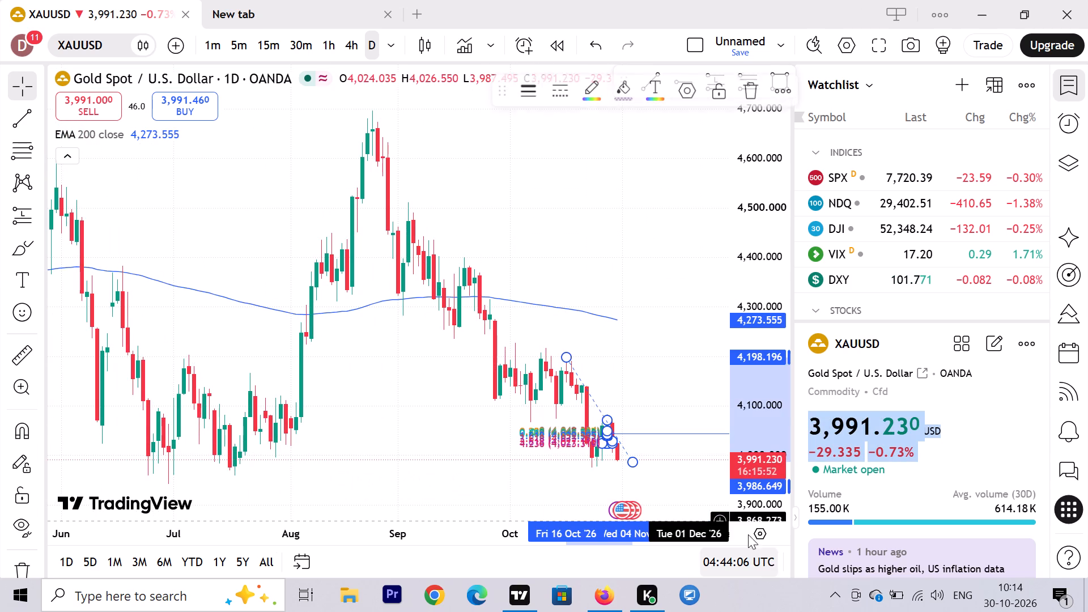
{"action": "key", "text": "Delete"}
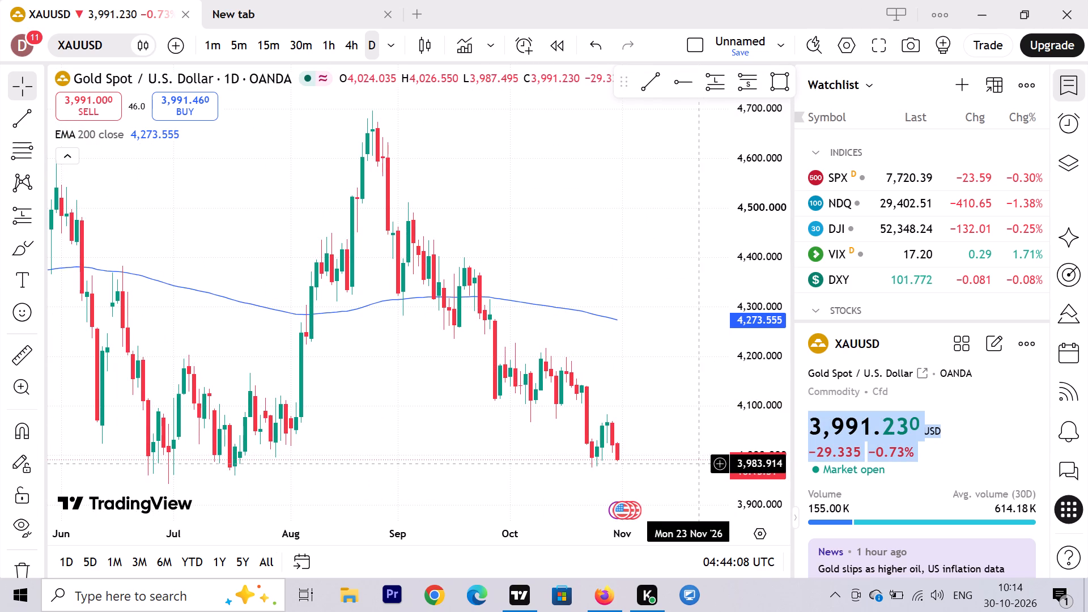
Examine the XAUUSD daily price history from the latest candles back to September 2025, including its major swing highs and lows.
{"action": "scroll", "coordinate": [566, 461], "scroll_direction": "up", "scroll_amount": 2}
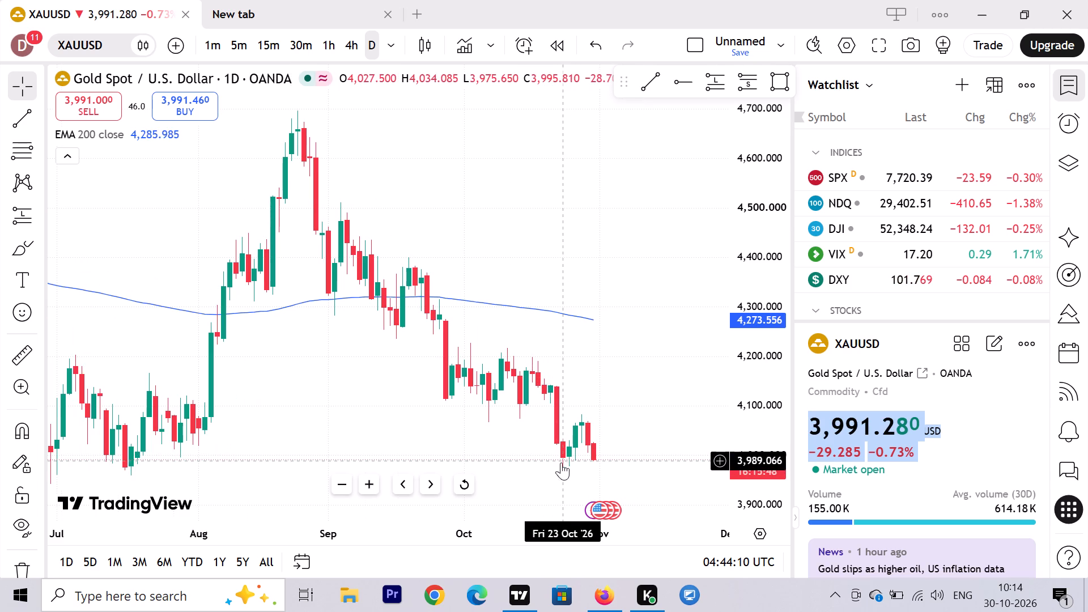
{"action": "left_click_drag", "start_coordinate": [410, 428], "coordinate": [419, 332]}
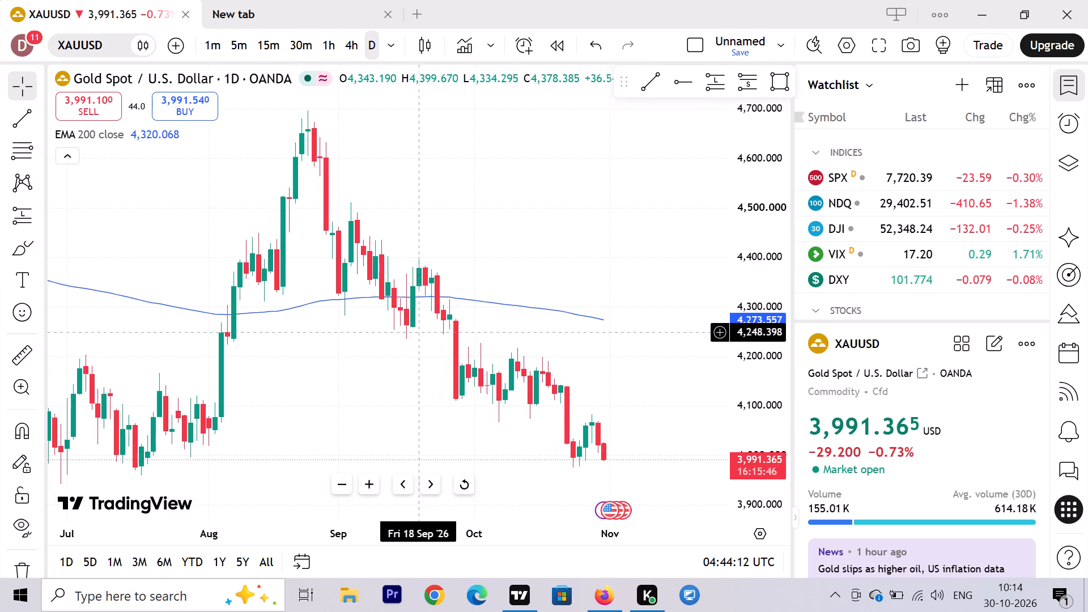
{"action": "left_click_drag", "start_coordinate": [419, 332], "coordinate": [419, 332]}
{"action": "scroll", "coordinate": [734, 359], "scroll_direction": "down", "scroll_amount": 4}
{"action": "scroll", "coordinate": [738, 364], "scroll_direction": "up", "scroll_amount": 2}
{"action": "left_click_drag", "start_coordinate": [623, 421], "coordinate": [646, 307]}
{"action": "left_click_drag", "start_coordinate": [466, 386], "coordinate": [487, 418]}
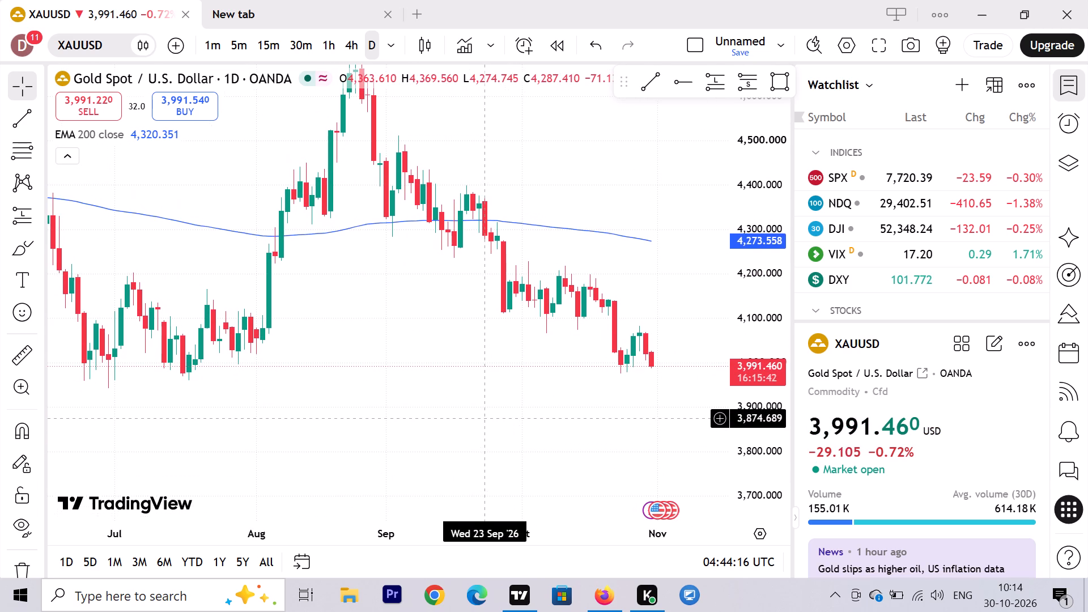
{"action": "scroll", "coordinate": [474, 418], "scroll_direction": "down", "scroll_amount": 3}
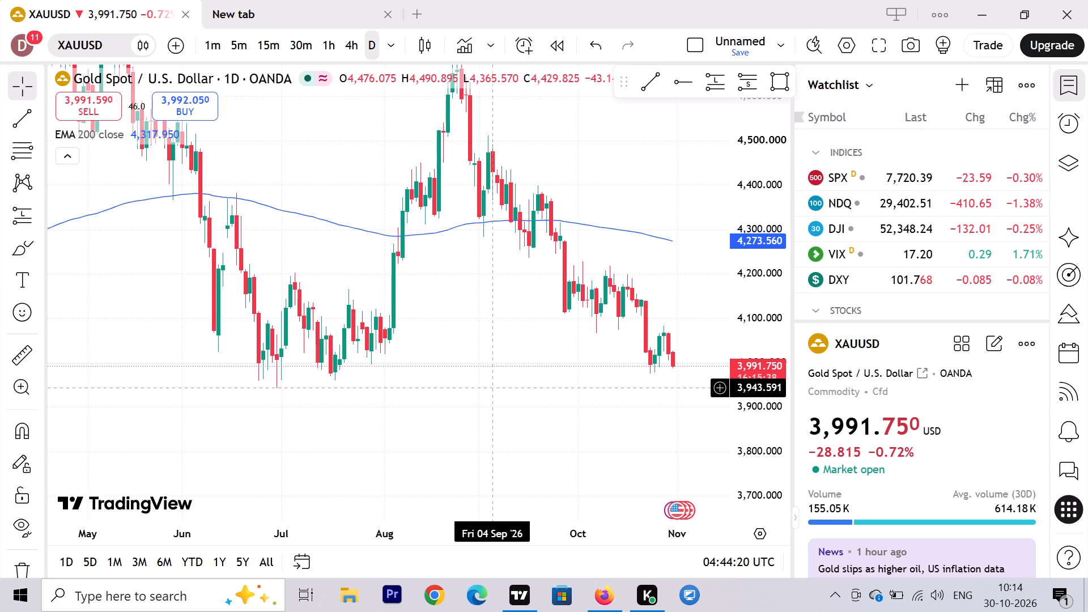
{"action": "scroll", "coordinate": [491, 388], "scroll_direction": "down", "scroll_amount": 4}
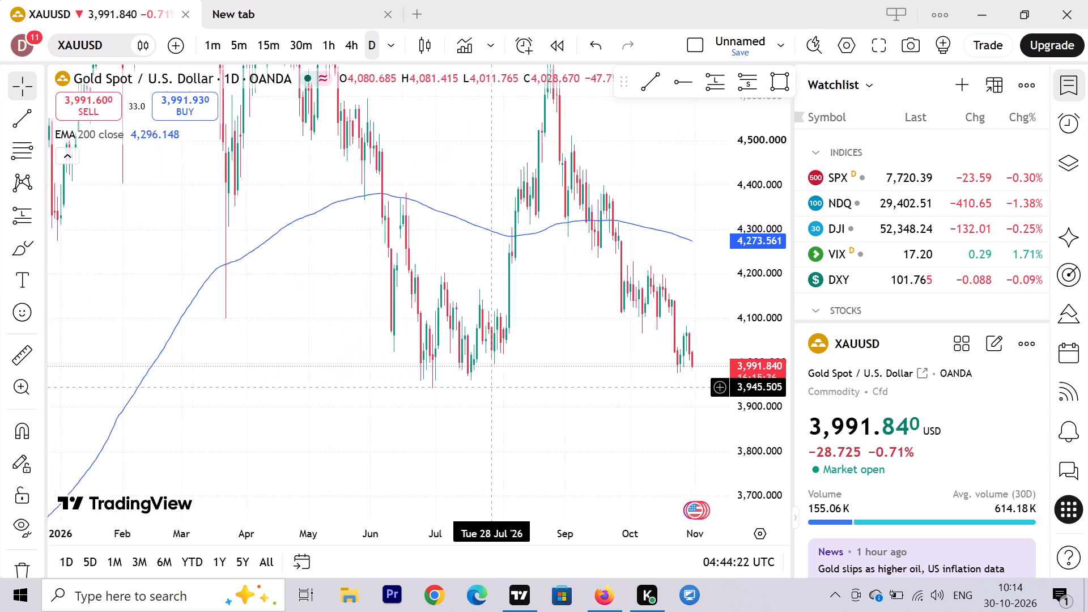
{"action": "scroll", "coordinate": [492, 387], "scroll_direction": "down", "scroll_amount": 5}
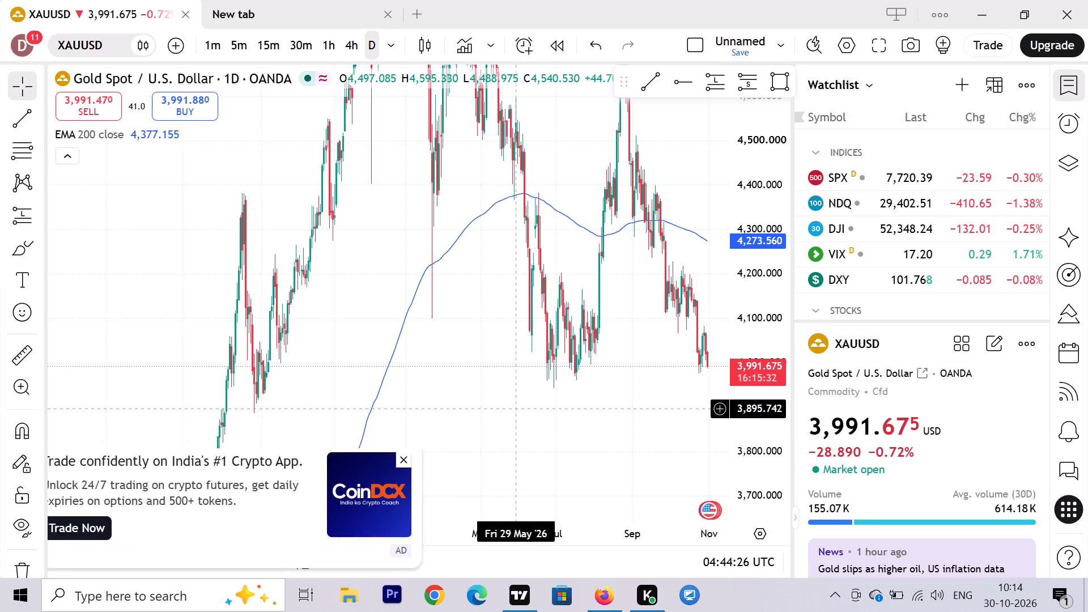
{"action": "left_click", "coordinate": [433, 464]}
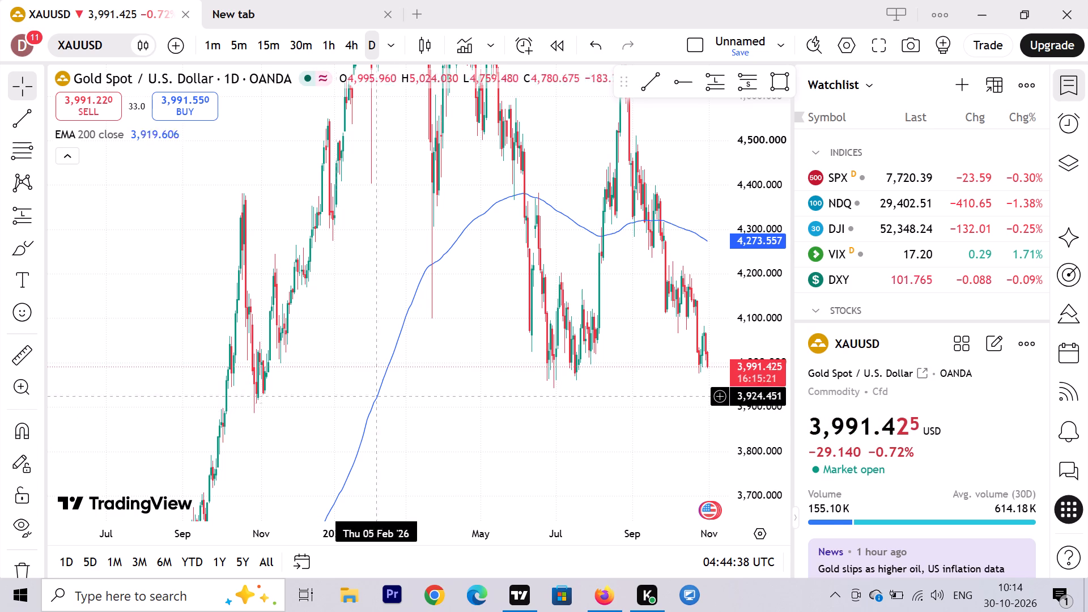
{"action": "left_click_drag", "start_coordinate": [333, 385], "coordinate": [410, 496]}
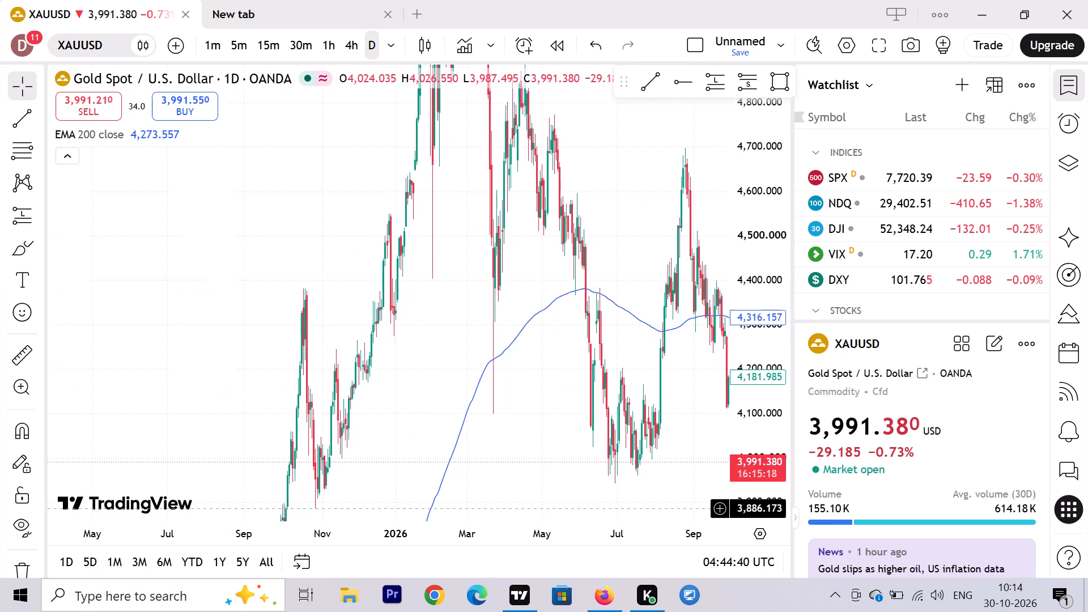
{"action": "left_click_drag", "start_coordinate": [410, 496], "coordinate": [410, 488]}
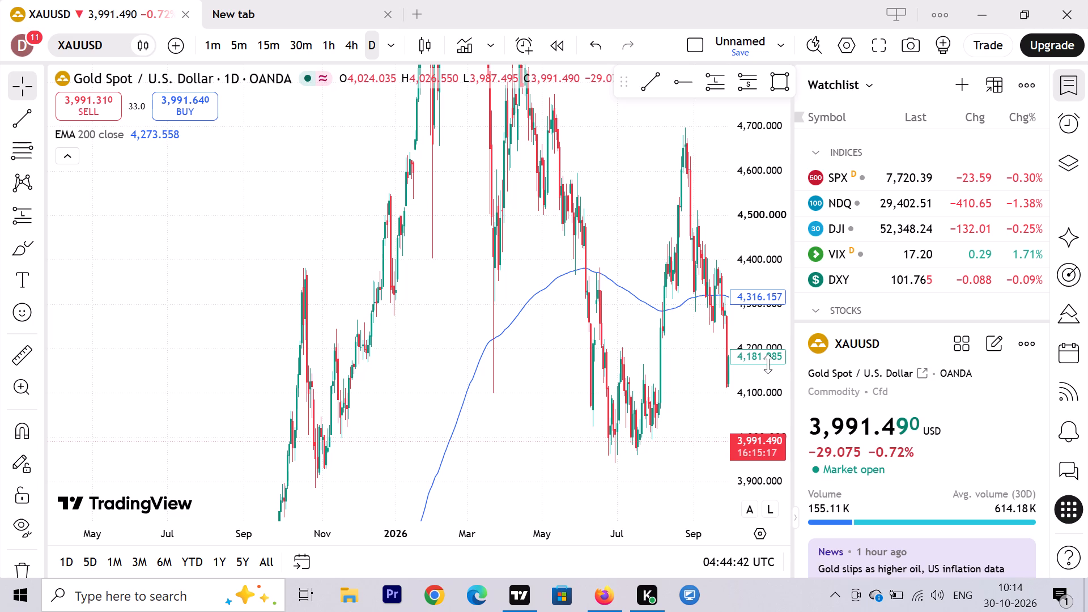
{"action": "scroll", "coordinate": [763, 367], "scroll_direction": "down", "scroll_amount": 8}
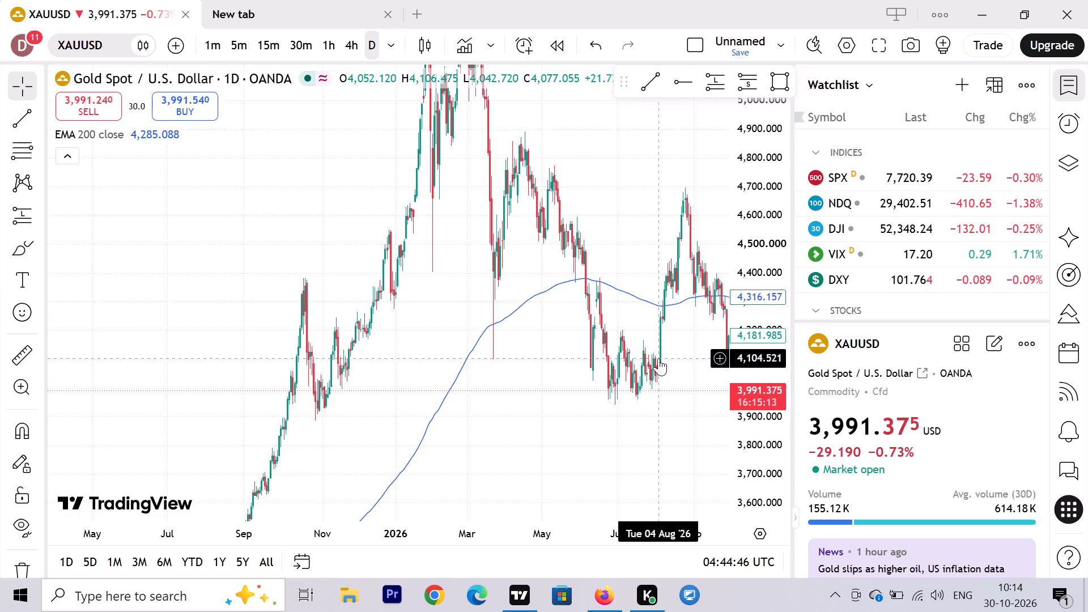
{"action": "left_click", "coordinate": [636, 419]}
{"action": "left_click_drag", "start_coordinate": [654, 413], "coordinate": [530, 403]}
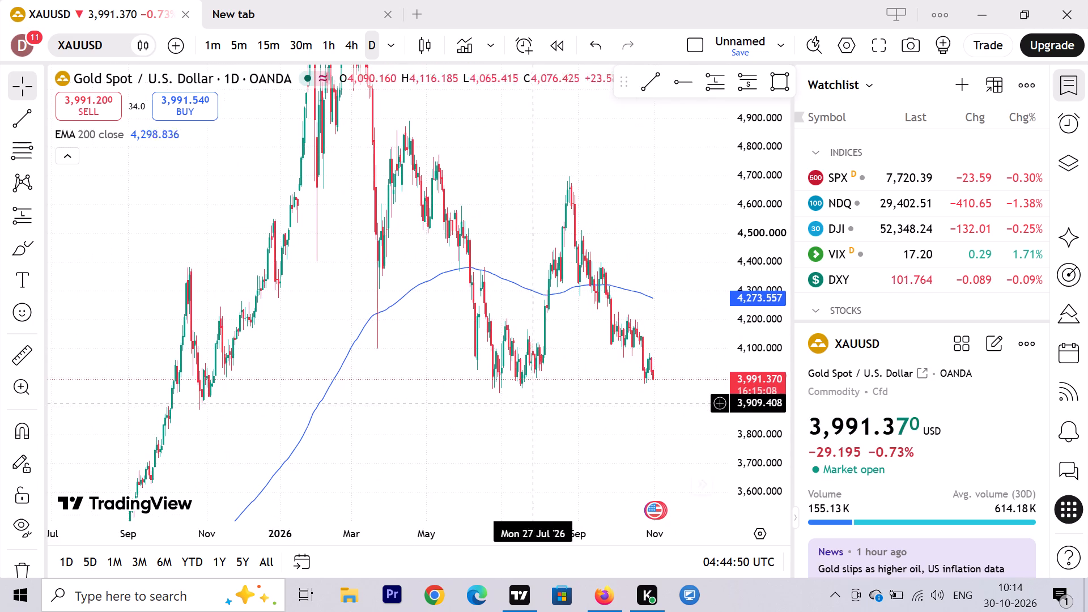
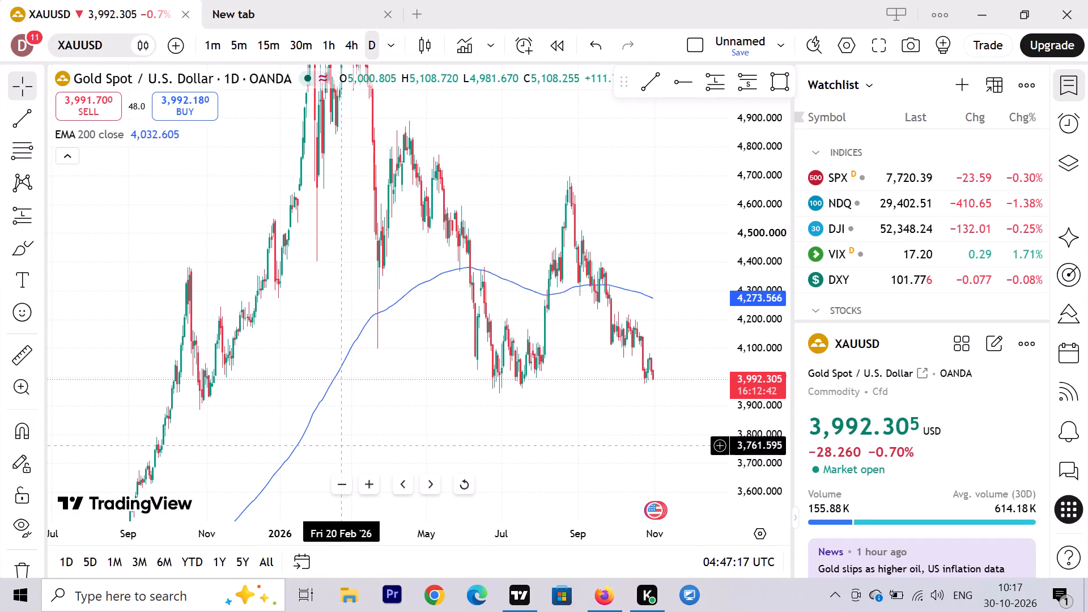
Measure the price move from the latest daily candle near 4,001 up to about 4,663, and clear the measurement.
{"action": "left_click", "coordinate": [18, 358]}
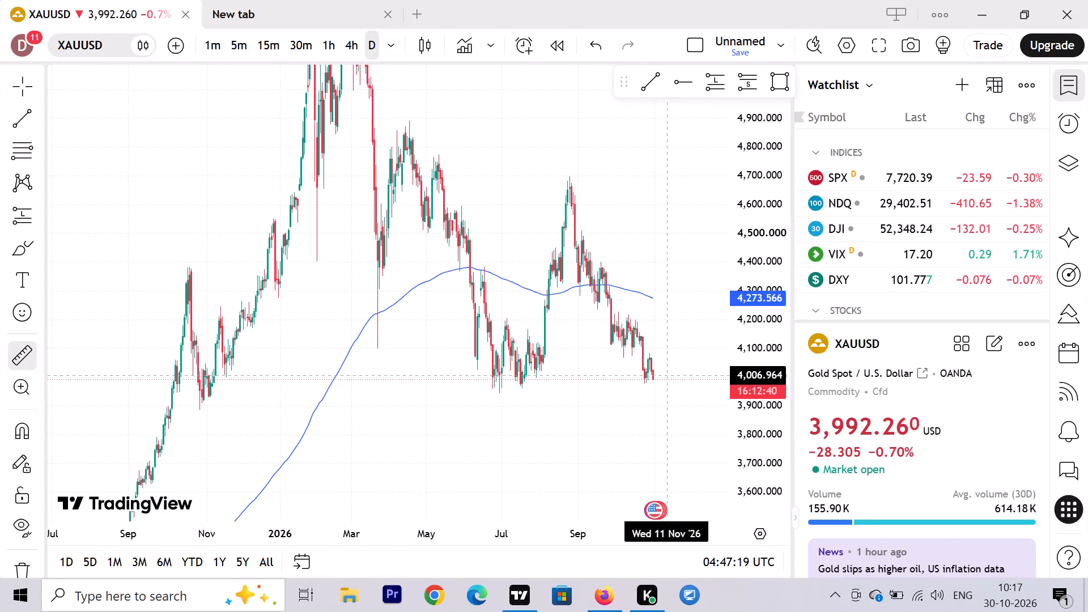
{"action": "left_click", "coordinate": [657, 377]}
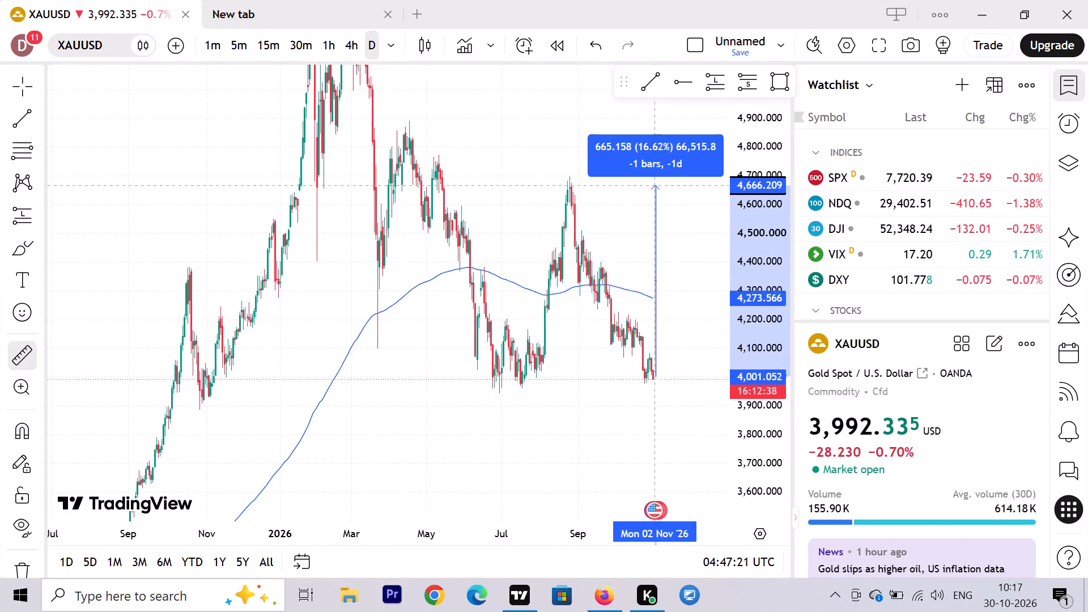
{"action": "left_click", "coordinate": [690, 186]}
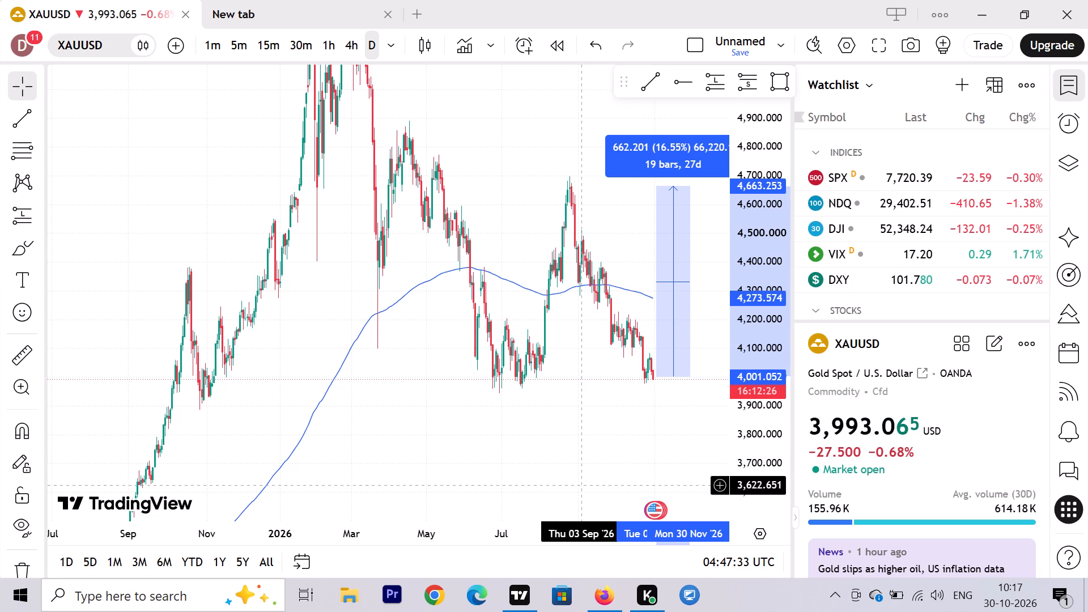
{"action": "left_click", "coordinate": [653, 508]}
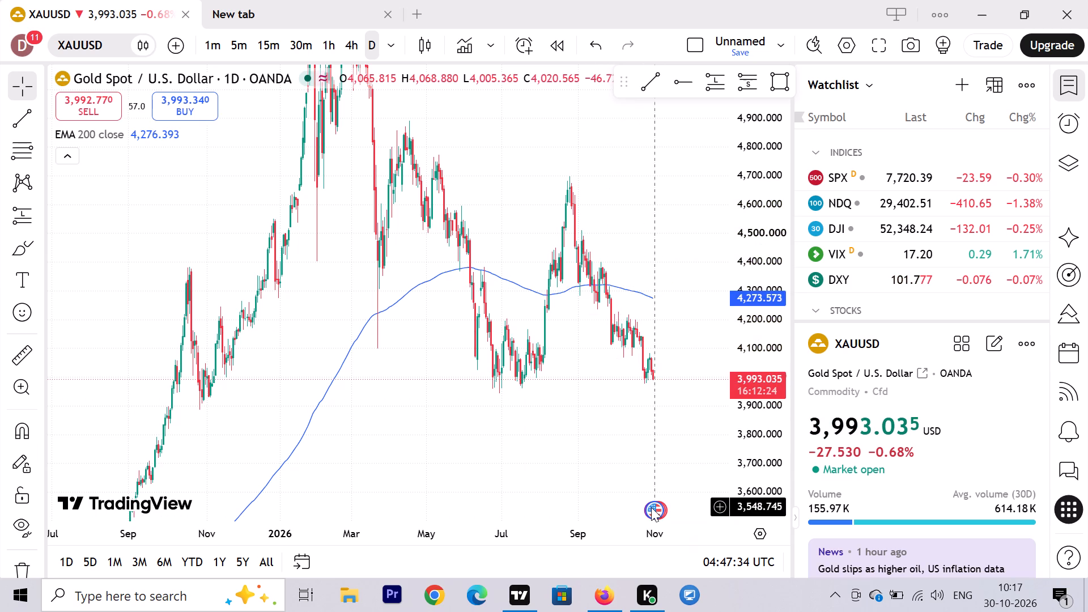
Read the details of the upcoming US economic events marked for 2, 3 and 4 November 2026 on the daily chart.
{"action": "left_click", "coordinate": [651, 507]}
{"action": "left_click", "coordinate": [664, 509]}
{"action": "left_click", "coordinate": [666, 510]}
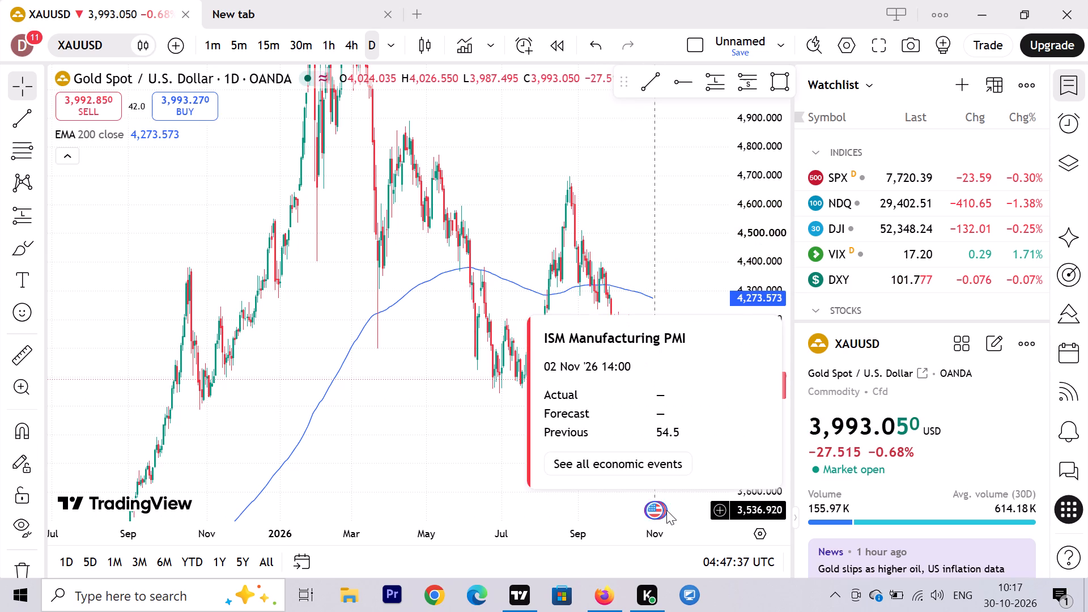
{"action": "left_click", "coordinate": [669, 511]}
{"action": "left_click_drag", "start_coordinate": [659, 513], "coordinate": [625, 511]}
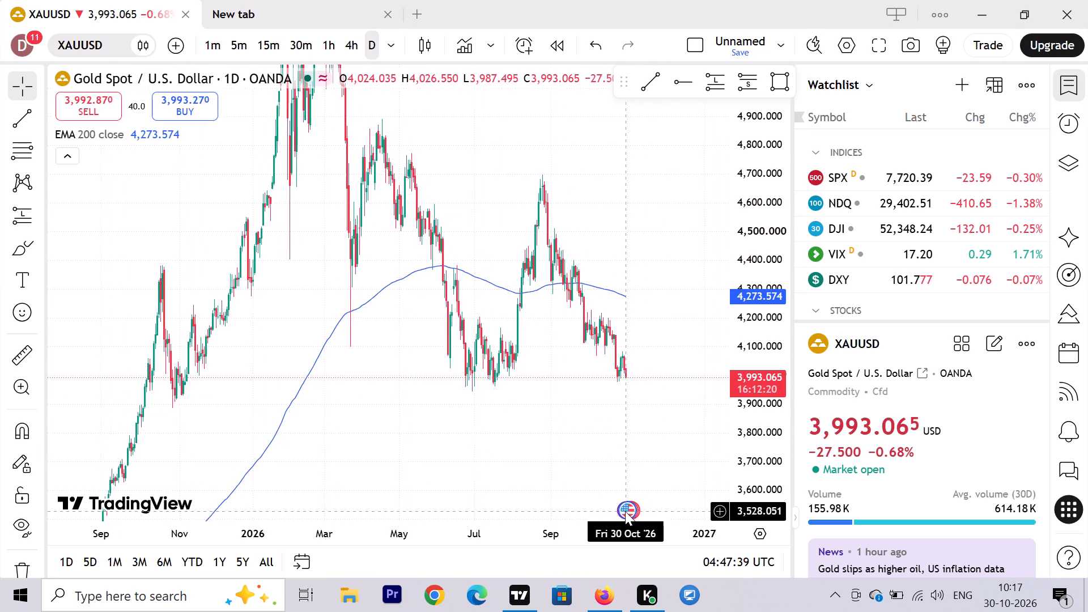
{"action": "left_click_drag", "start_coordinate": [625, 511], "coordinate": [618, 511]}
{"action": "scroll", "coordinate": [616, 511], "scroll_direction": "up", "scroll_amount": 4}
{"action": "scroll", "coordinate": [616, 511], "scroll_direction": "up", "scroll_amount": 19}
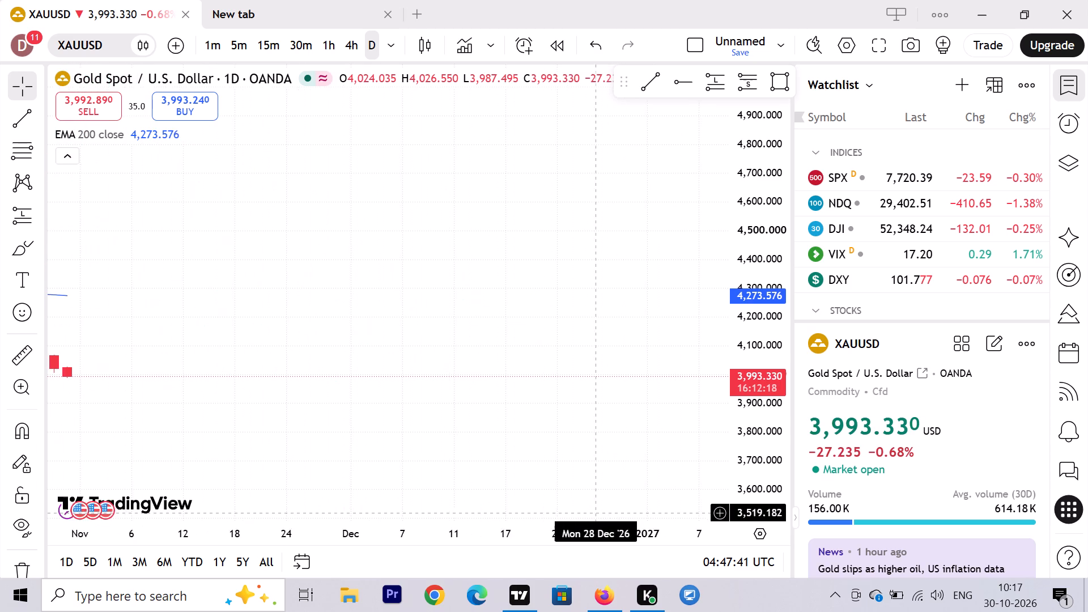
{"action": "left_click_drag", "start_coordinate": [371, 458], "coordinate": [774, 429]}
{"action": "scroll", "coordinate": [733, 435], "scroll_direction": "up", "scroll_amount": 8}
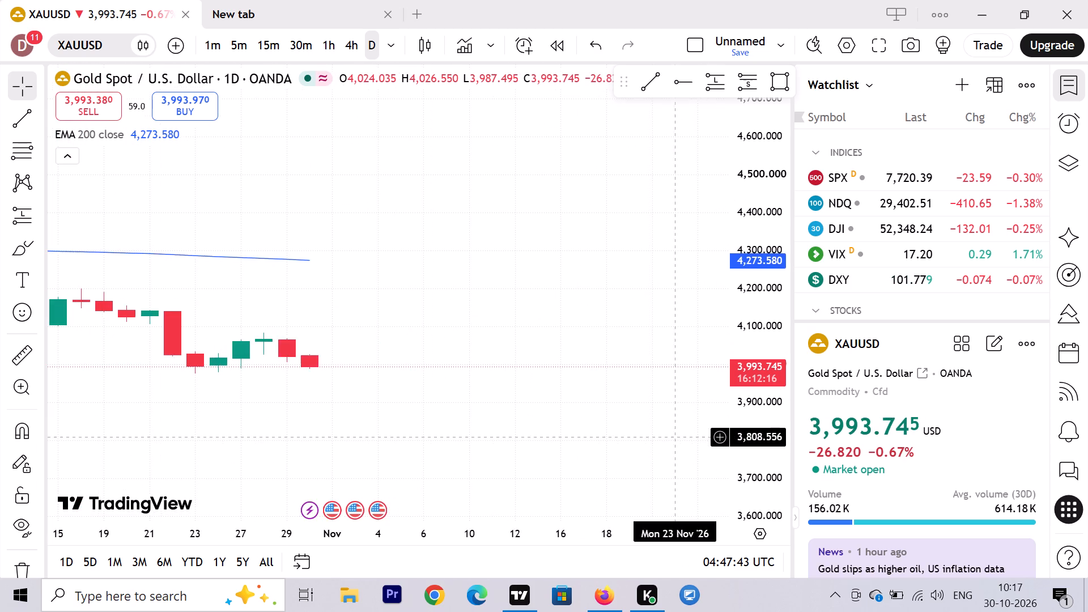
{"action": "scroll", "coordinate": [644, 437], "scroll_direction": "up", "scroll_amount": 2}
{"action": "left_click_drag", "start_coordinate": [502, 439], "coordinate": [710, 463]}
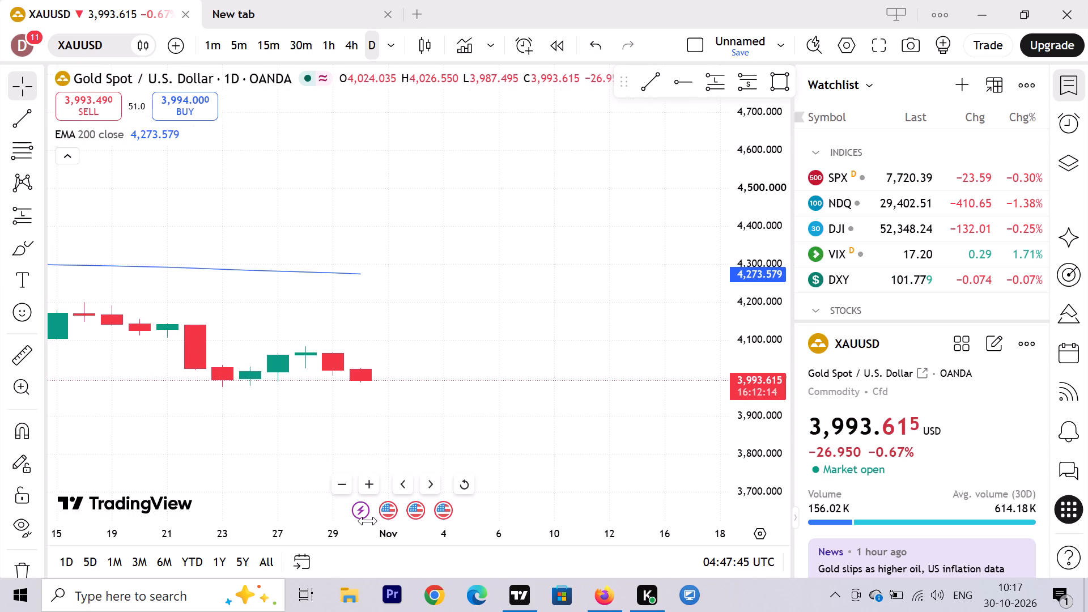
{"action": "left_click", "coordinate": [393, 516]}
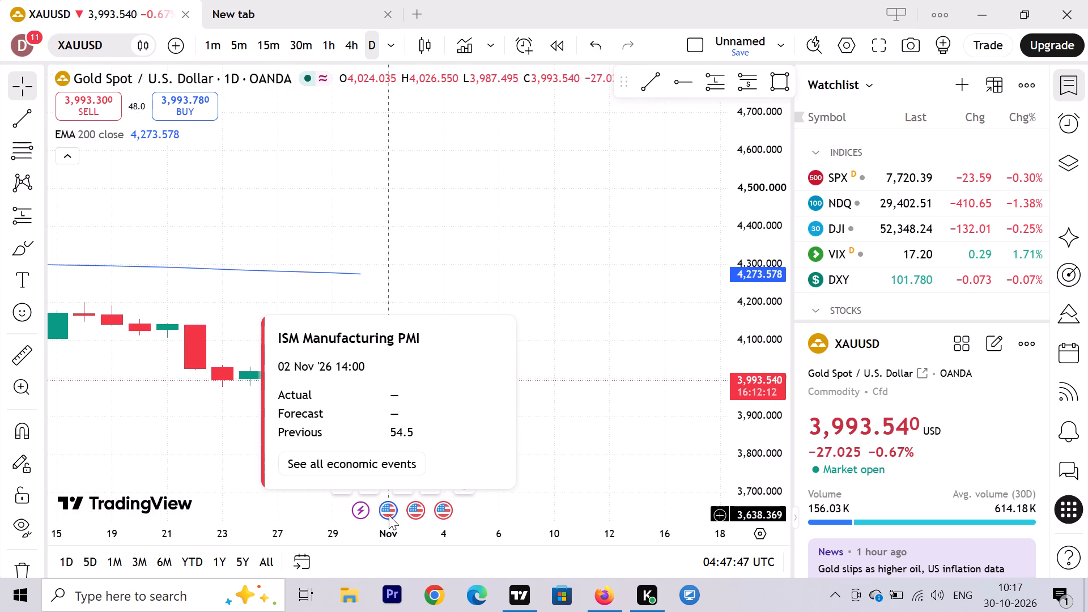
{"action": "left_click", "coordinate": [418, 514]}
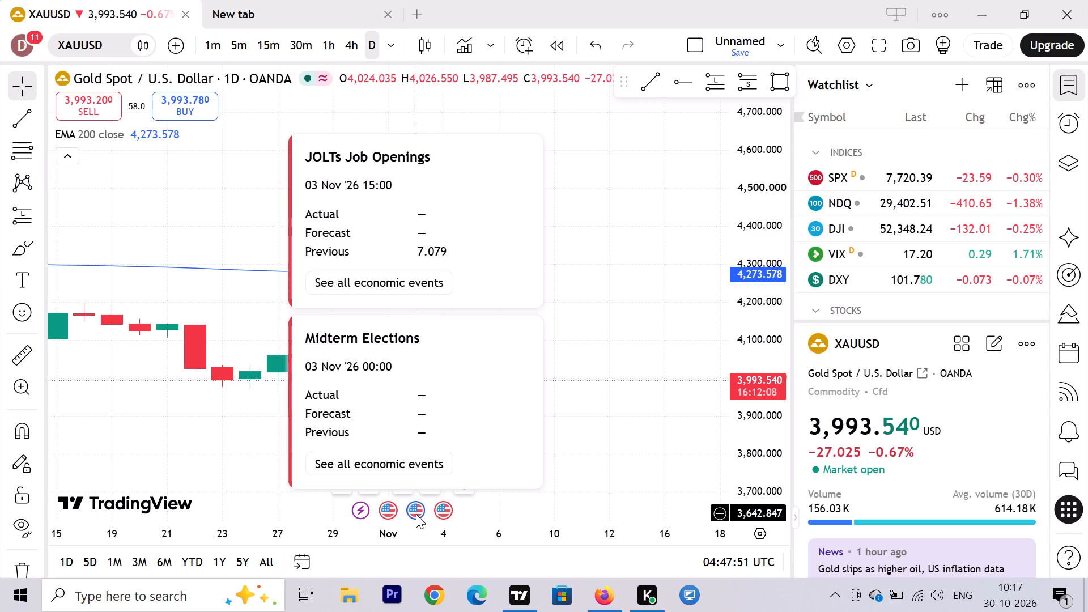
{"action": "left_click", "coordinate": [440, 510]}
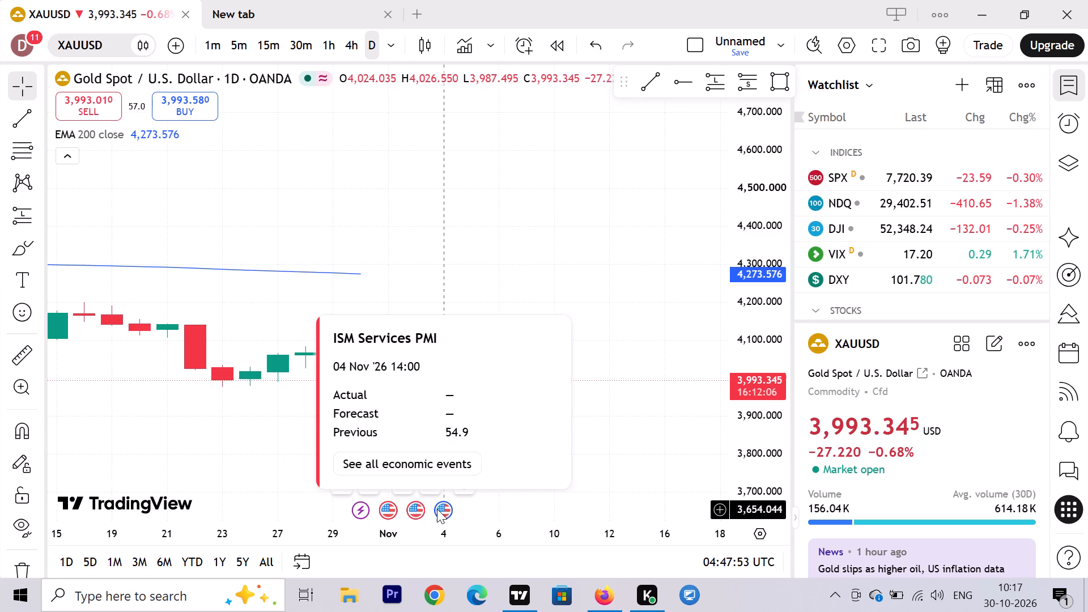
{"action": "left_click", "coordinate": [601, 464]}
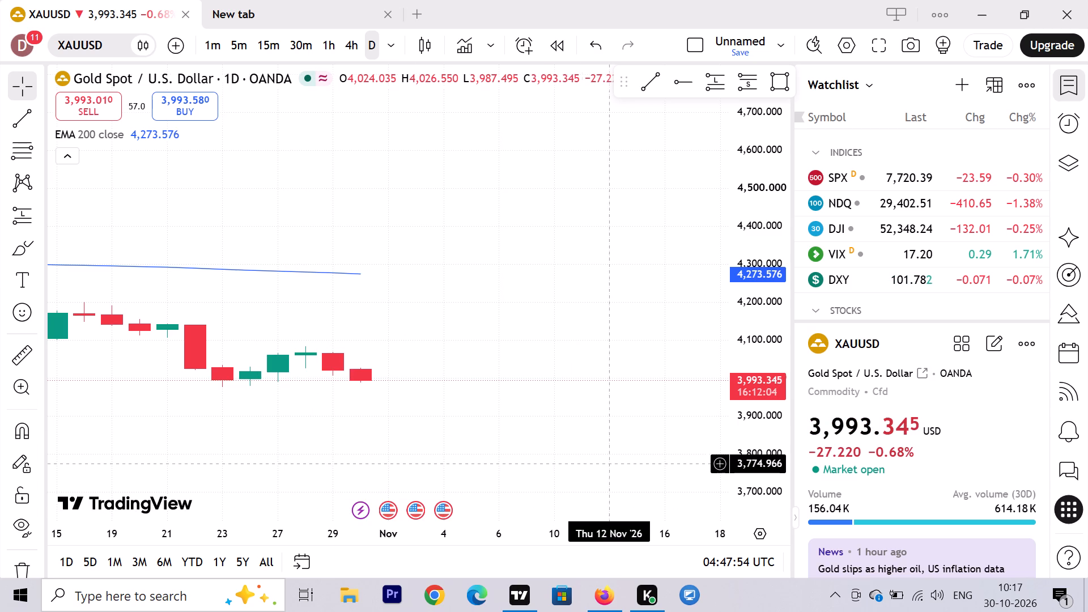
Switch the XAUUSD chart to the 1-minute timeframe and reset the chart view to the latest candles.
{"action": "scroll", "coordinate": [480, 474], "scroll_direction": "down", "scroll_amount": 5}
{"action": "scroll", "coordinate": [547, 482], "scroll_direction": "down", "scroll_amount": 6}
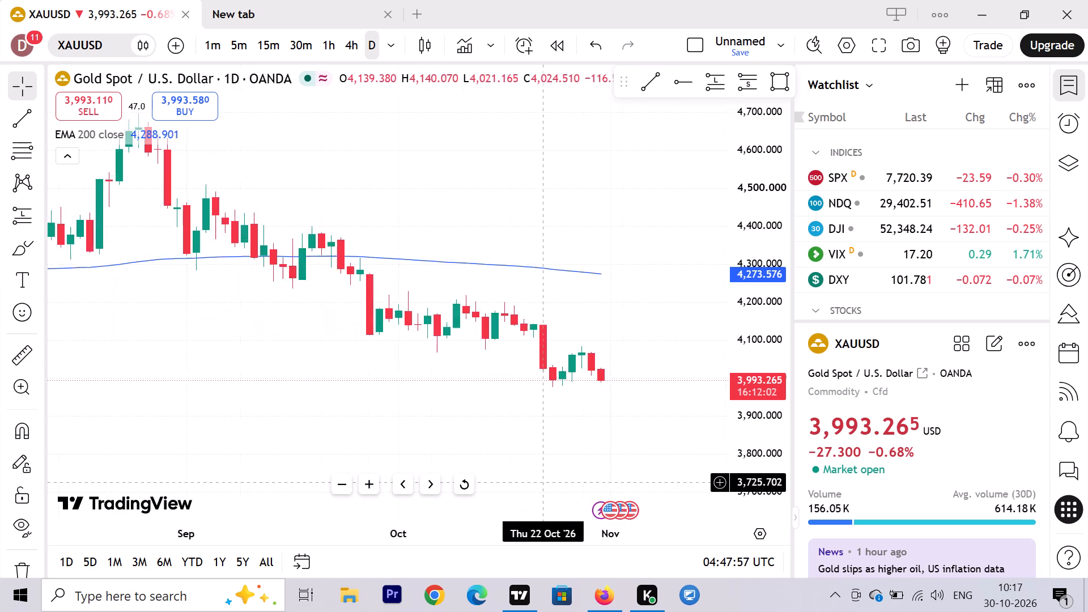
{"action": "scroll", "coordinate": [547, 483], "scroll_direction": "down", "scroll_amount": 7}
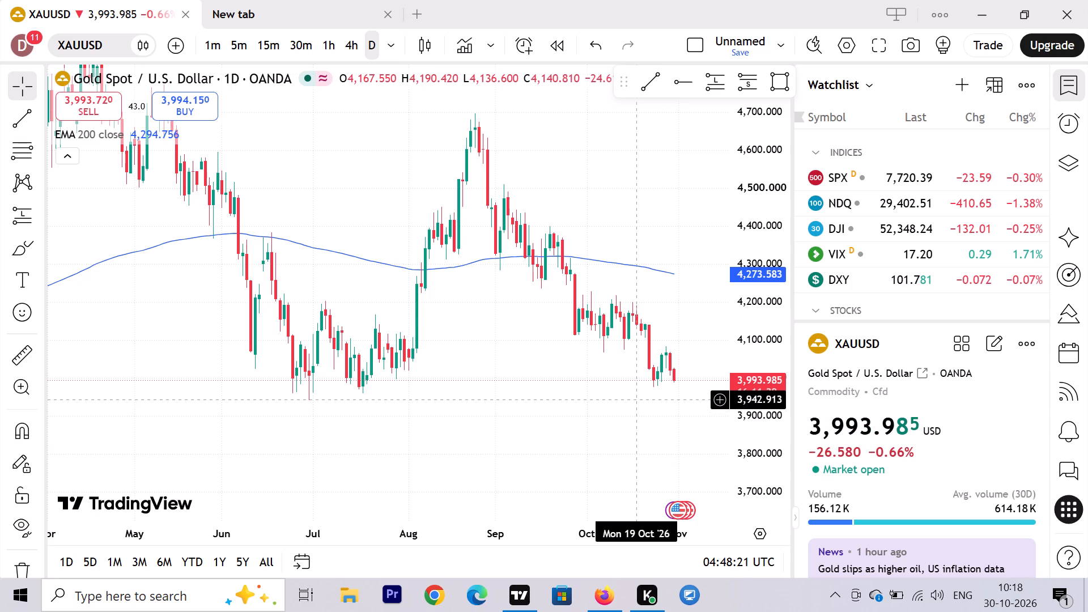
{"action": "left_click", "coordinate": [209, 44]}
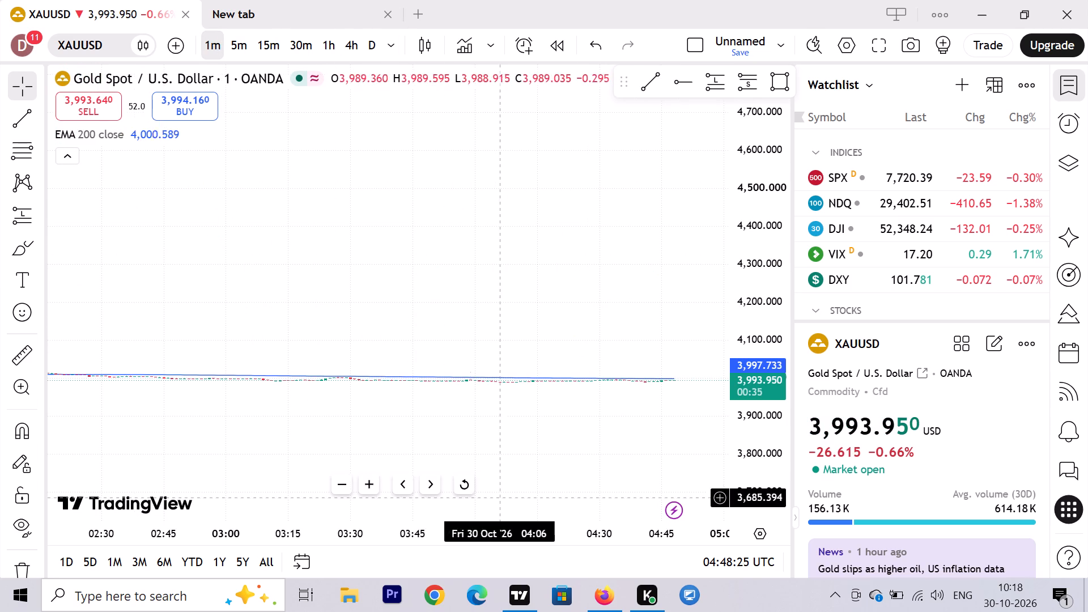
{"action": "left_click", "coordinate": [468, 484]}
Draw a descending trend line along the lower highs, from about 4,032 at 29 Oct 20:05 to about 3,996 at 30 Oct 07:02.
{"action": "scroll", "coordinate": [481, 424], "scroll_direction": "down", "scroll_amount": 5}
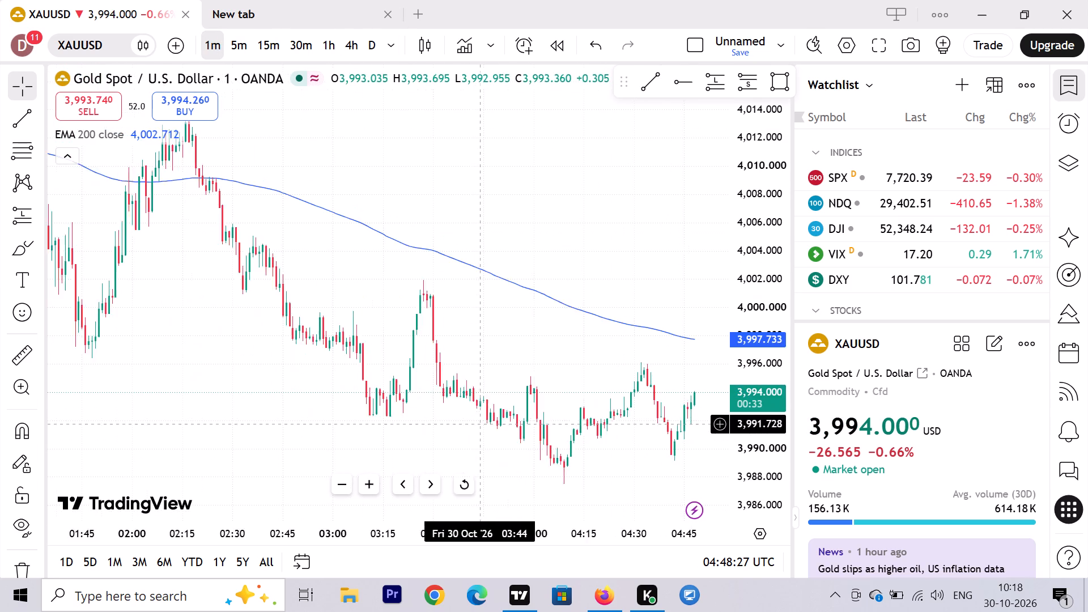
{"action": "scroll", "coordinate": [481, 424], "scroll_direction": "down", "scroll_amount": 10}
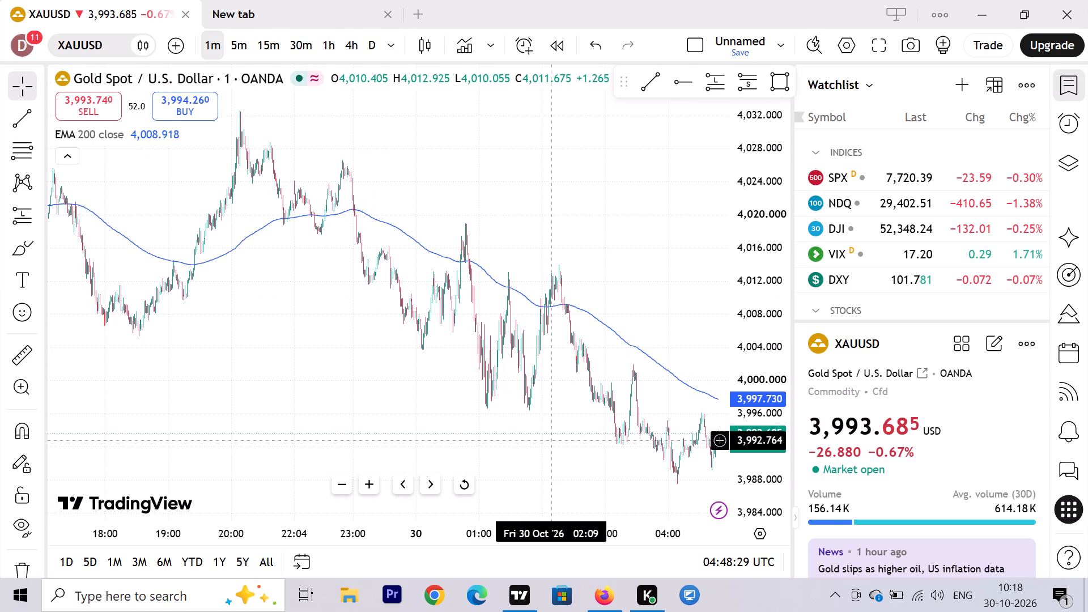
{"action": "scroll", "coordinate": [551, 440], "scroll_direction": "down", "scroll_amount": 6}
{"action": "left_click_drag", "start_coordinate": [558, 431], "coordinate": [372, 394]}
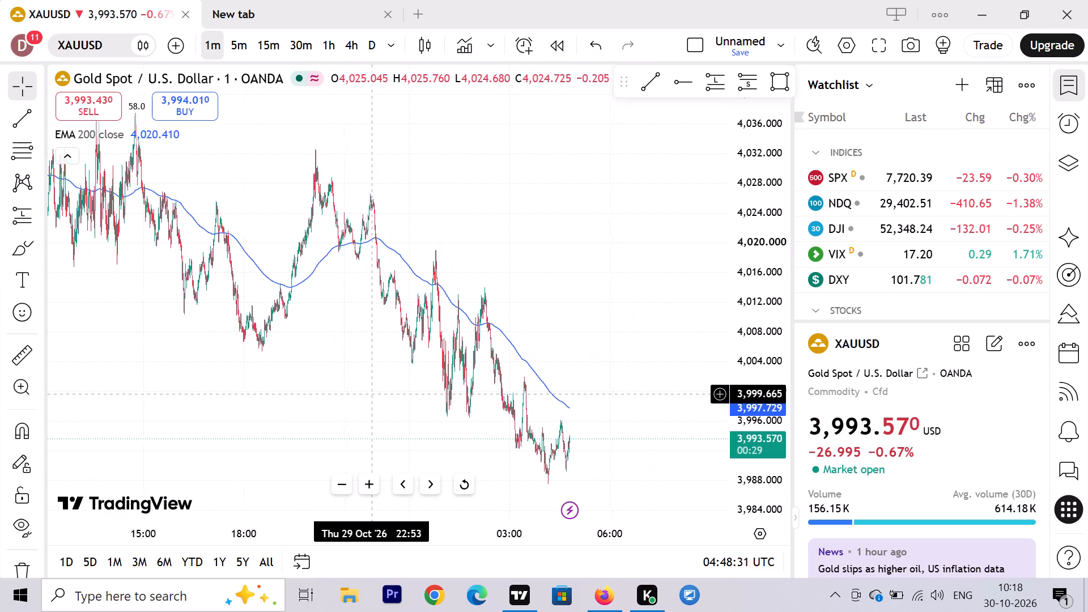
{"action": "scroll", "coordinate": [754, 291], "scroll_direction": "down", "scroll_amount": 7}
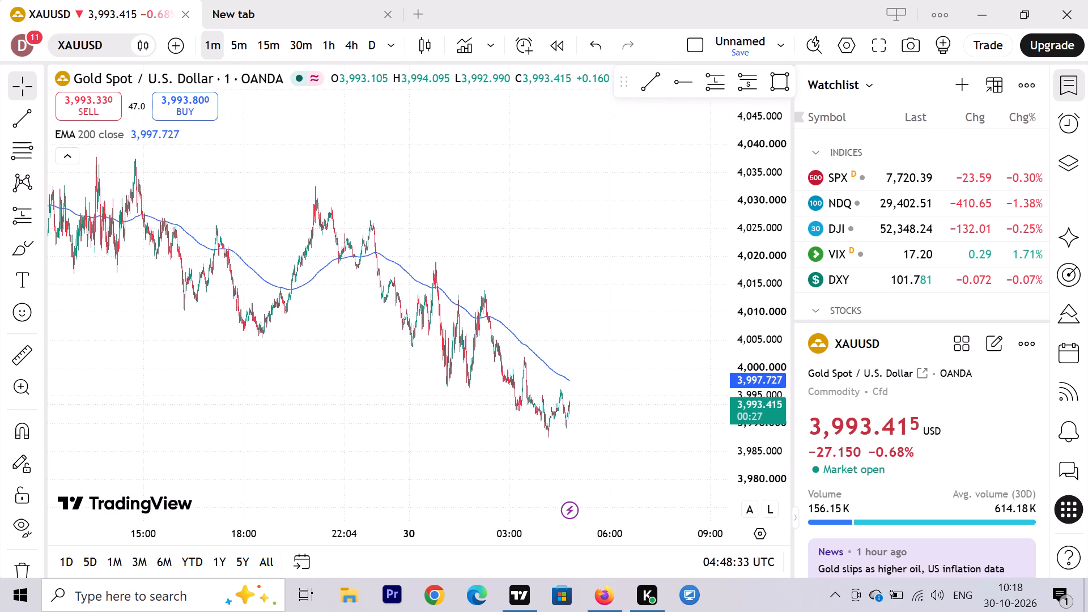
{"action": "left_click", "coordinate": [650, 80]}
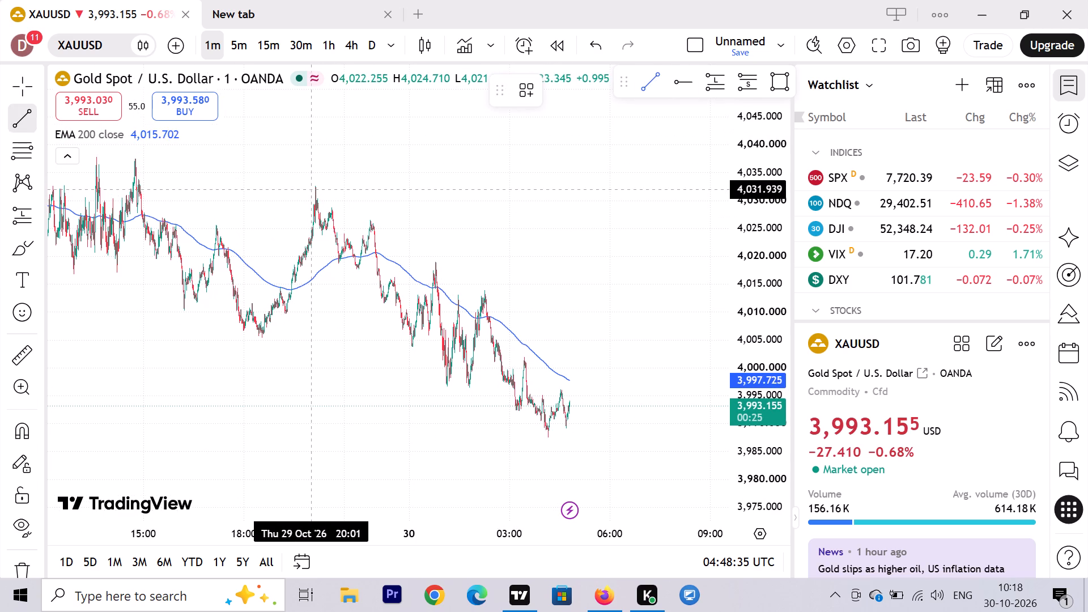
{"action": "left_click", "coordinate": [314, 188]}
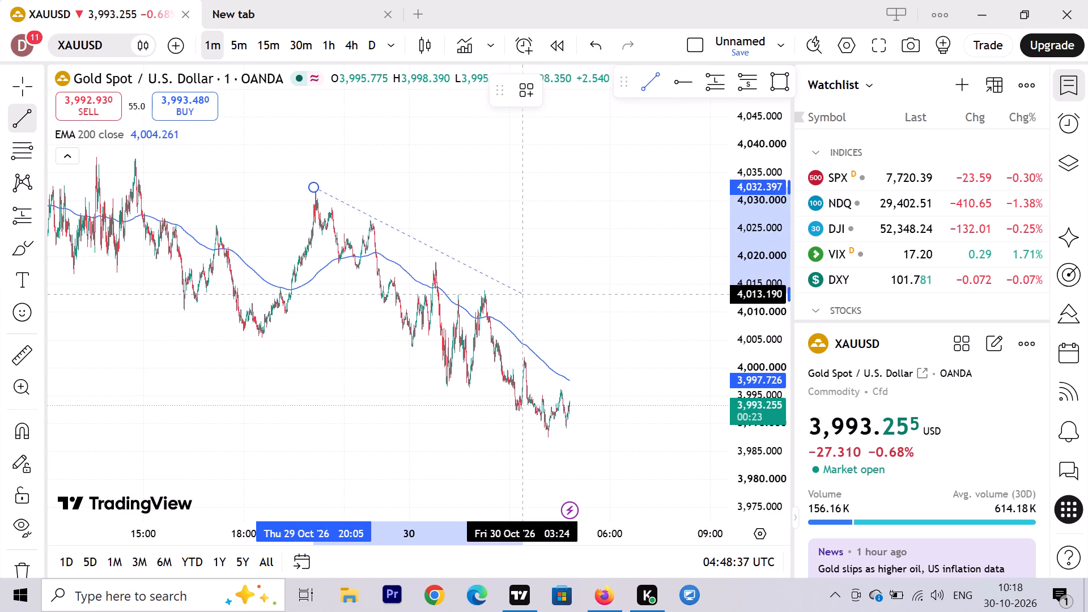
{"action": "left_click", "coordinate": [644, 389]}
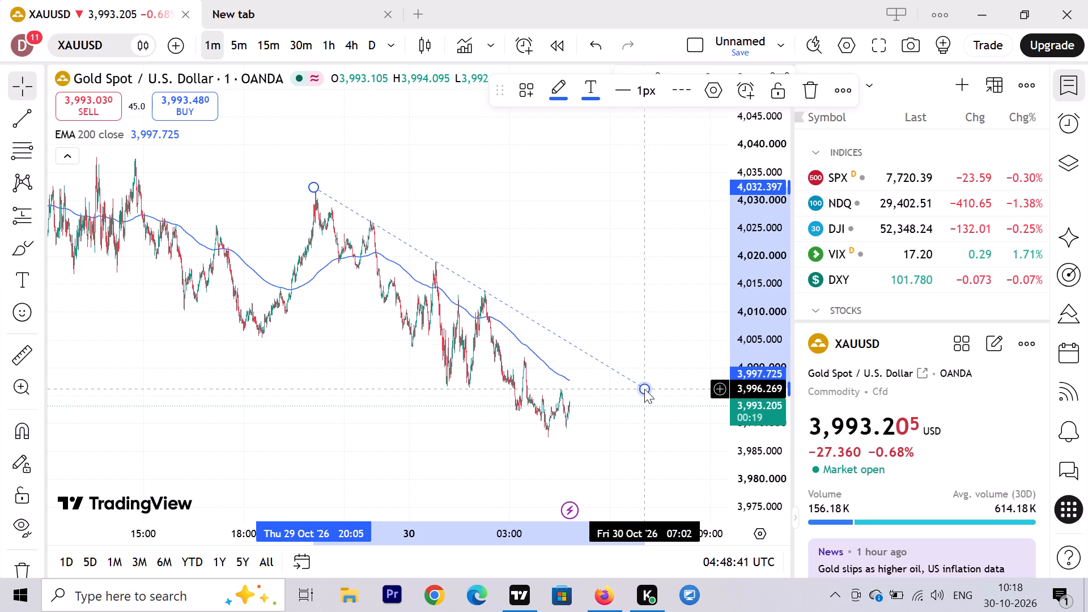
{"action": "left_click", "coordinate": [481, 439]}
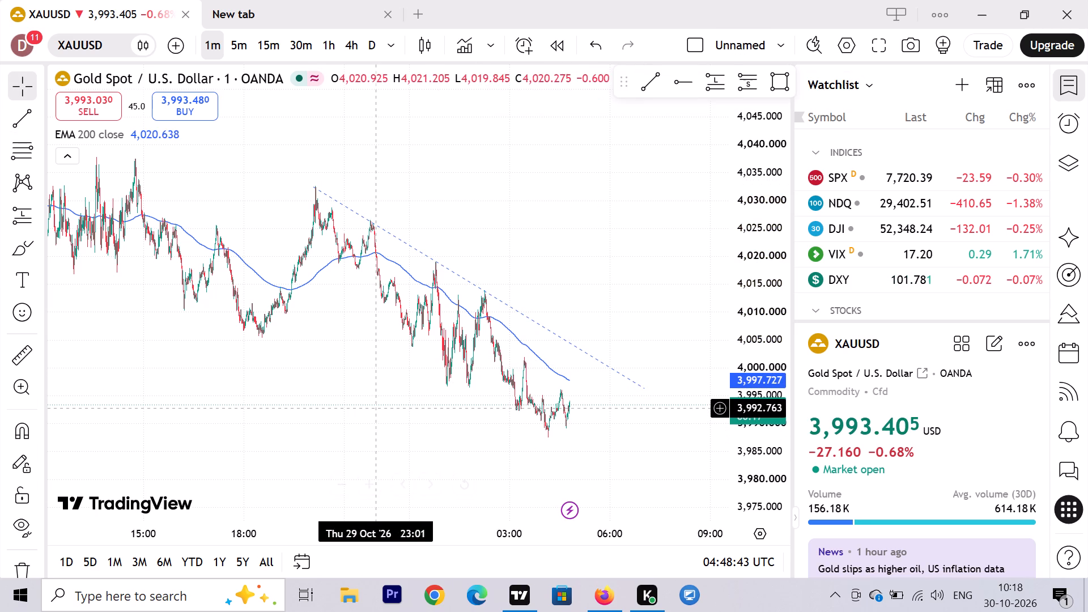
Examine the 1-minute price action from 29 October onward against the new descending trend line and the EMA 200.
{"action": "scroll", "coordinate": [376, 409], "scroll_direction": "down", "scroll_amount": 4}
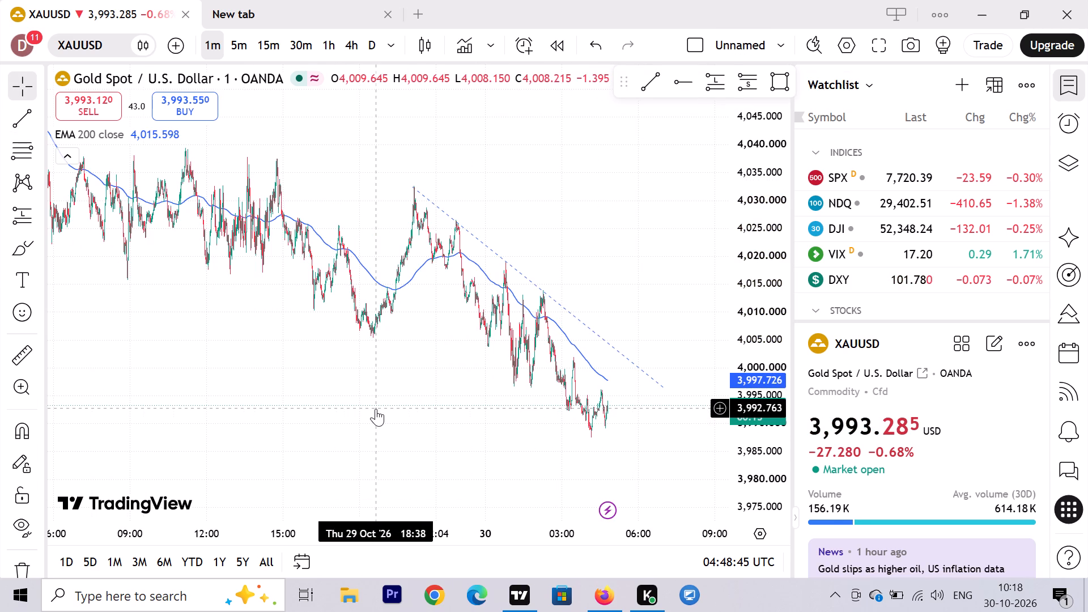
{"action": "scroll", "coordinate": [376, 409], "scroll_direction": "down", "scroll_amount": 6}
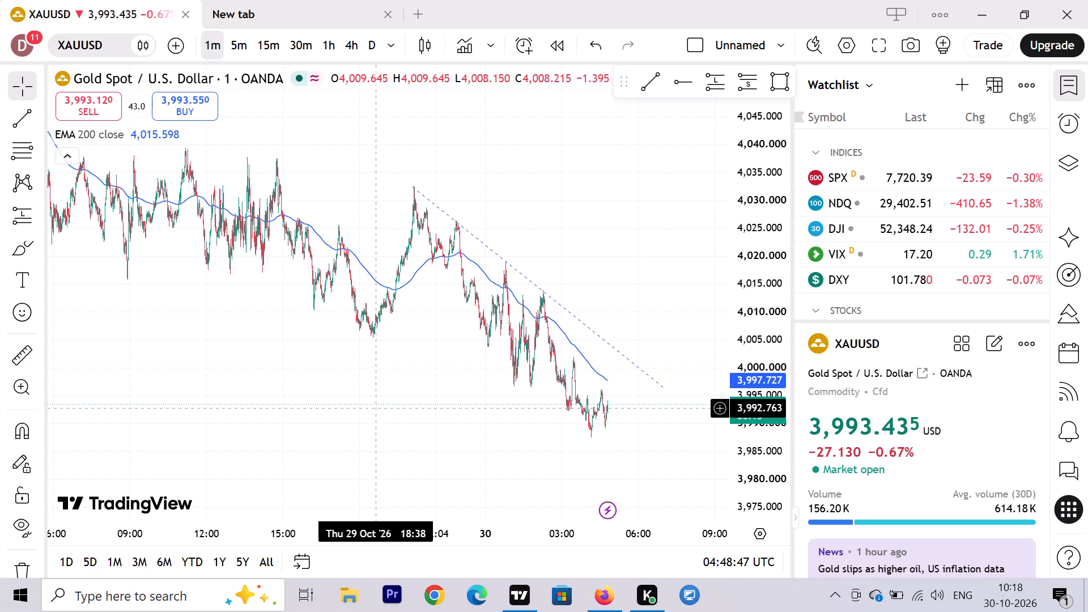
{"action": "scroll", "coordinate": [376, 409], "scroll_direction": "down", "scroll_amount": 3}
{"action": "left_click_drag", "start_coordinate": [246, 382], "coordinate": [539, 444]}
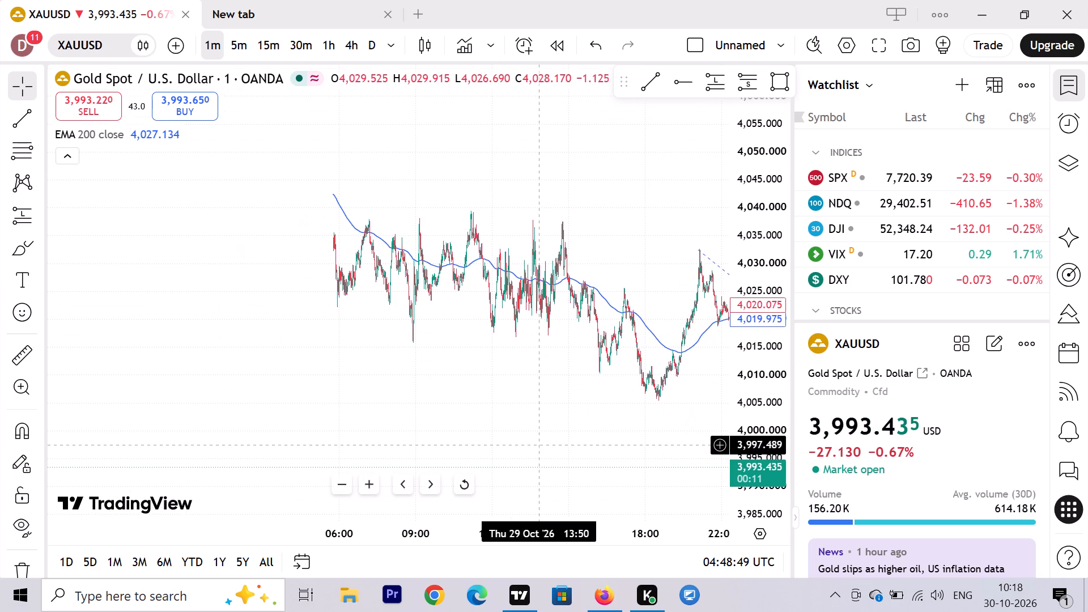
{"action": "left_click_drag", "start_coordinate": [542, 444], "coordinate": [193, 343]}
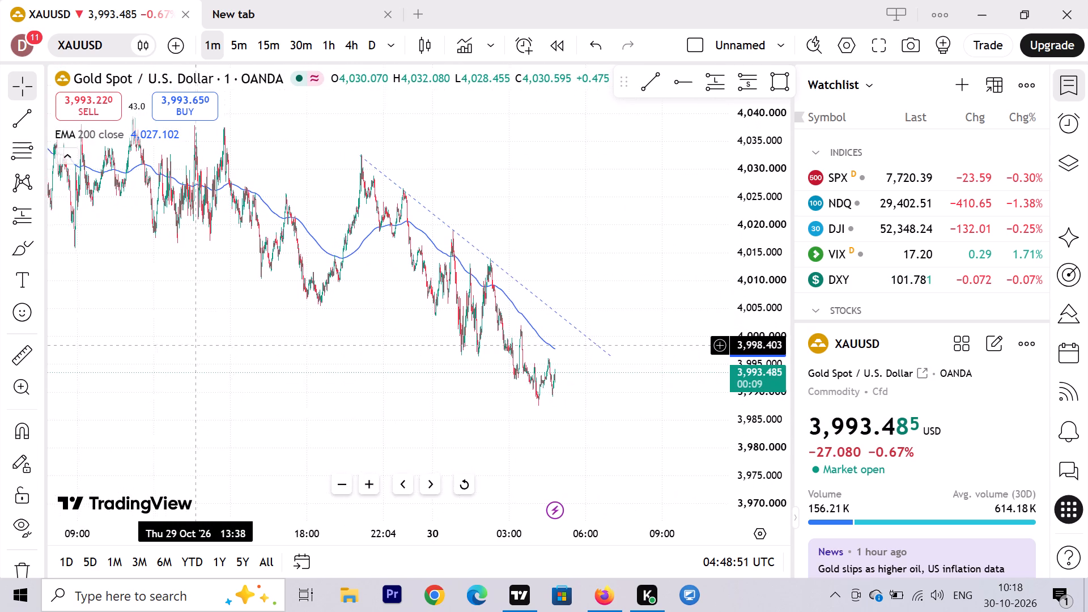
{"action": "left_click_drag", "start_coordinate": [275, 389], "coordinate": [409, 443]}
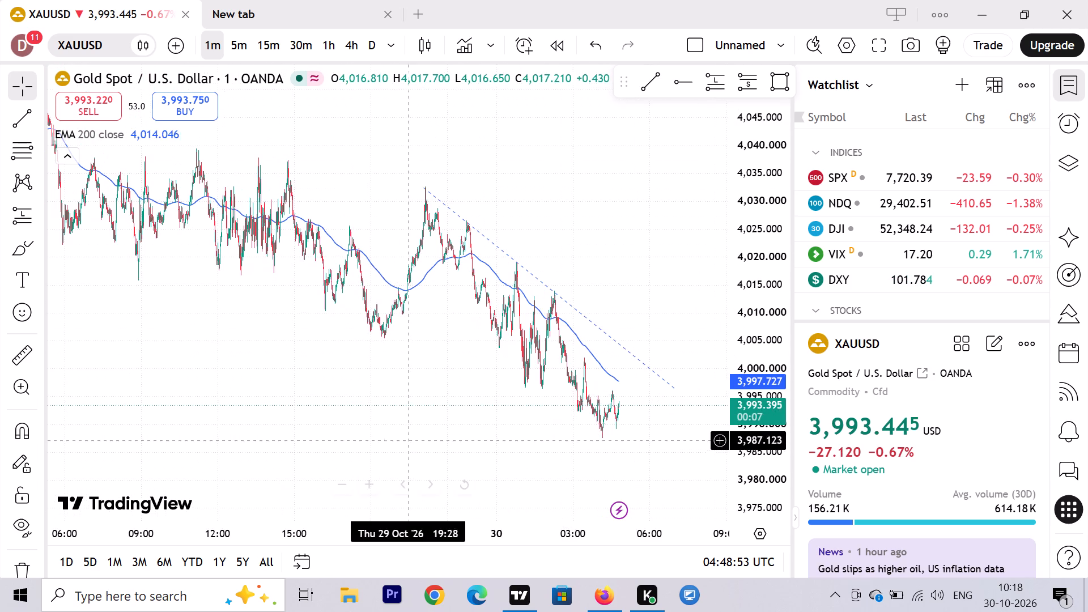
{"action": "scroll", "coordinate": [385, 399], "scroll_direction": "down", "scroll_amount": 6}
{"action": "scroll", "coordinate": [810, 346], "scroll_direction": "down", "scroll_amount": 2}
{"action": "scroll", "coordinate": [753, 358], "scroll_direction": "down", "scroll_amount": 4}
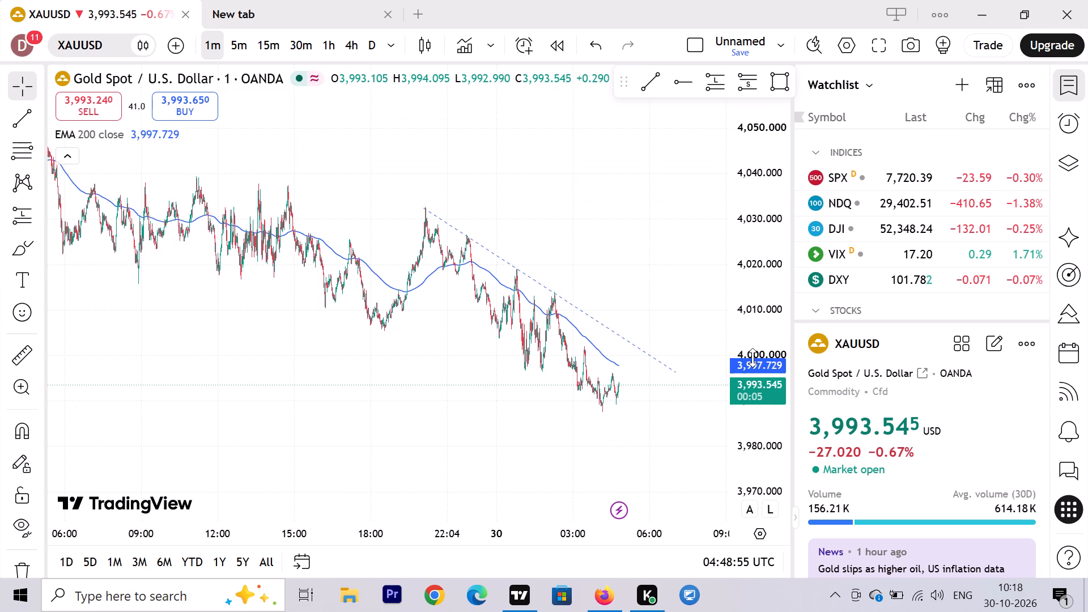
{"action": "scroll", "coordinate": [753, 358], "scroll_direction": "down", "scroll_amount": 3}
{"action": "scroll", "coordinate": [599, 409], "scroll_direction": "down", "scroll_amount": 6}
{"action": "left_click_drag", "start_coordinate": [303, 384], "coordinate": [555, 435]}
Switch the XAUUSD chart to the 1-hour timeframe and reset the view to show the late-October candles with the trend line.
{"action": "left_click", "coordinate": [326, 48]}
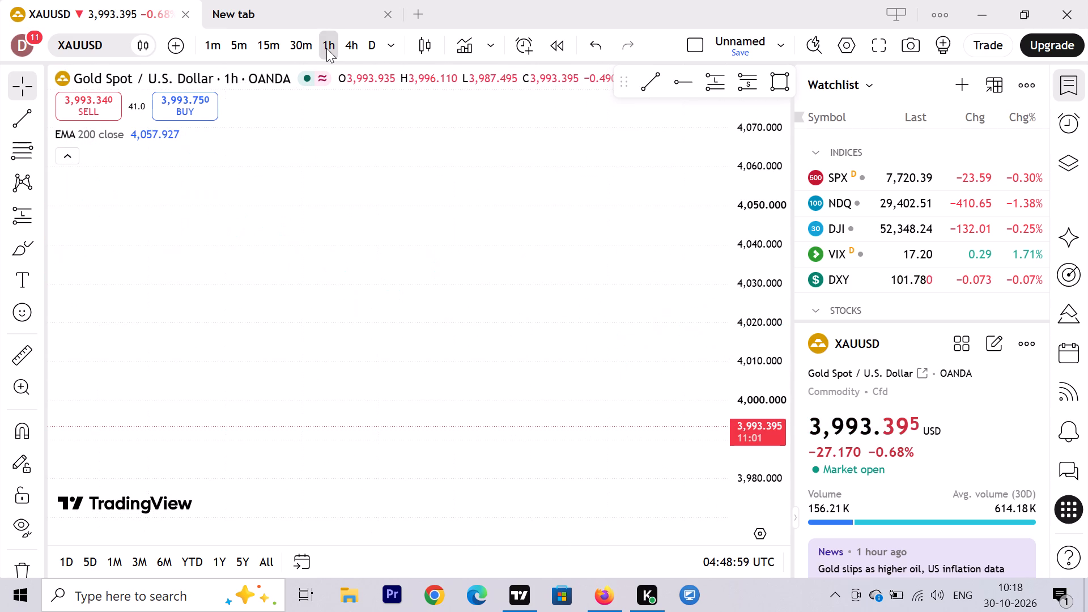
{"action": "left_click_drag", "start_coordinate": [510, 199], "coordinate": [279, 610]}
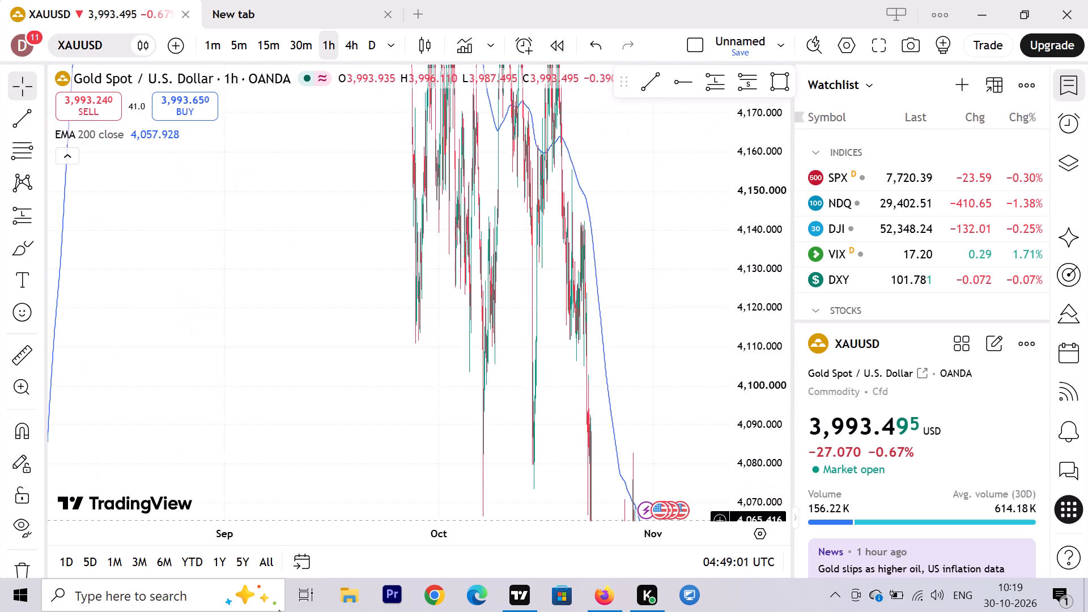
{"action": "left_click_drag", "start_coordinate": [279, 610], "coordinate": [279, 611]}
{"action": "left_click_drag", "start_coordinate": [375, 518], "coordinate": [258, 140]}
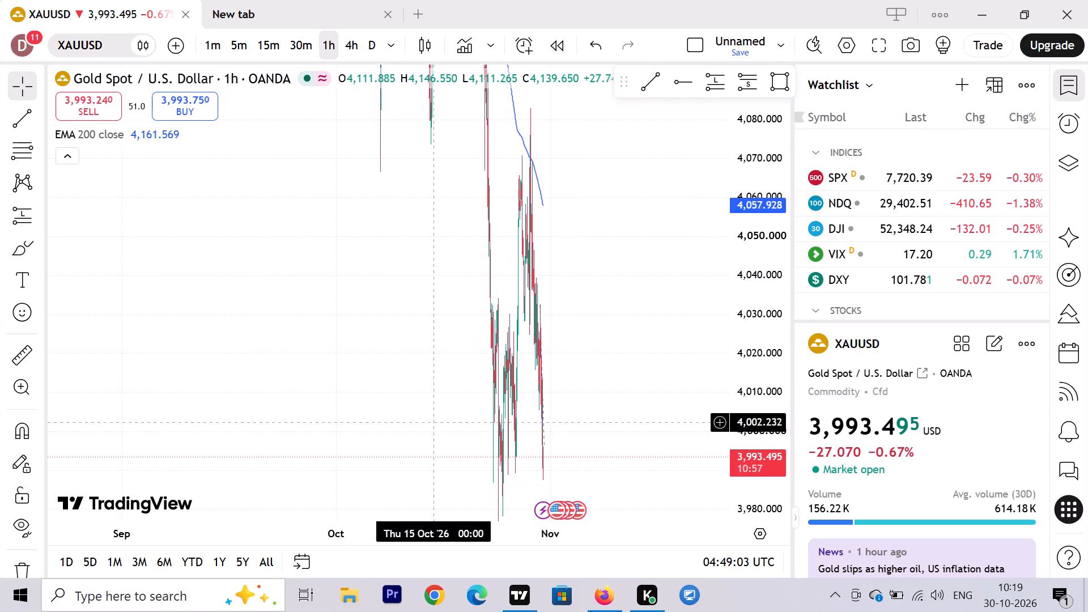
{"action": "left_click", "coordinate": [467, 486]}
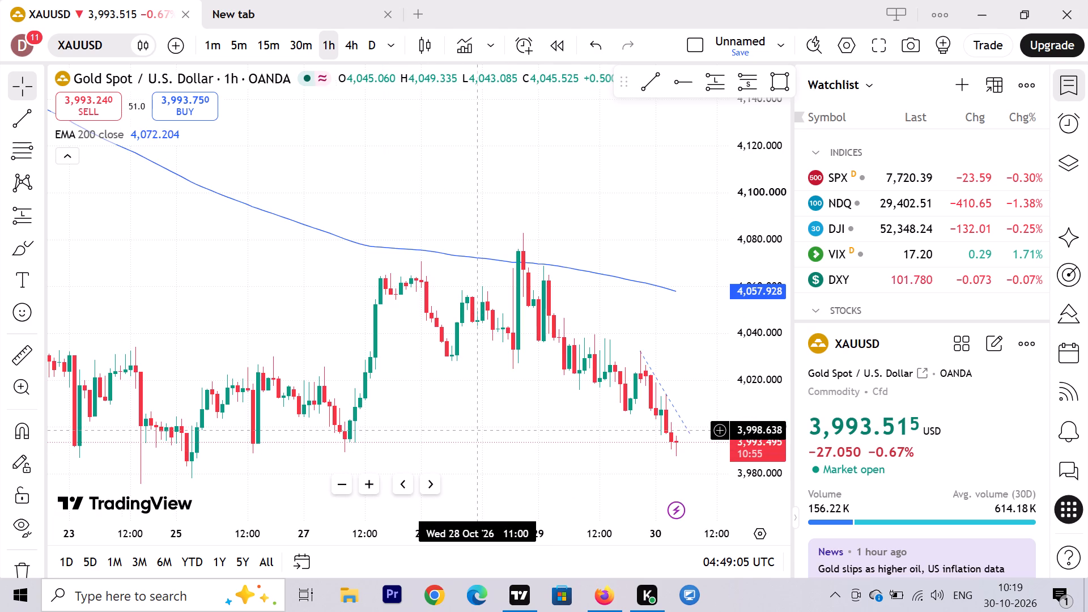
{"action": "scroll", "coordinate": [466, 432], "scroll_direction": "up", "scroll_amount": 5}
{"action": "scroll", "coordinate": [466, 432], "scroll_direction": "down", "scroll_amount": 7}
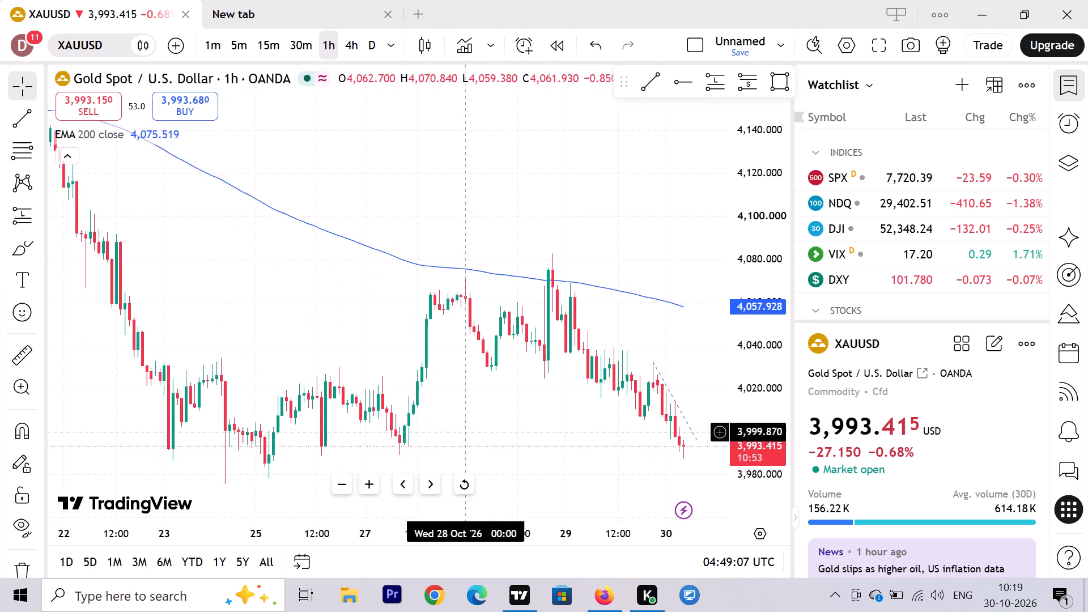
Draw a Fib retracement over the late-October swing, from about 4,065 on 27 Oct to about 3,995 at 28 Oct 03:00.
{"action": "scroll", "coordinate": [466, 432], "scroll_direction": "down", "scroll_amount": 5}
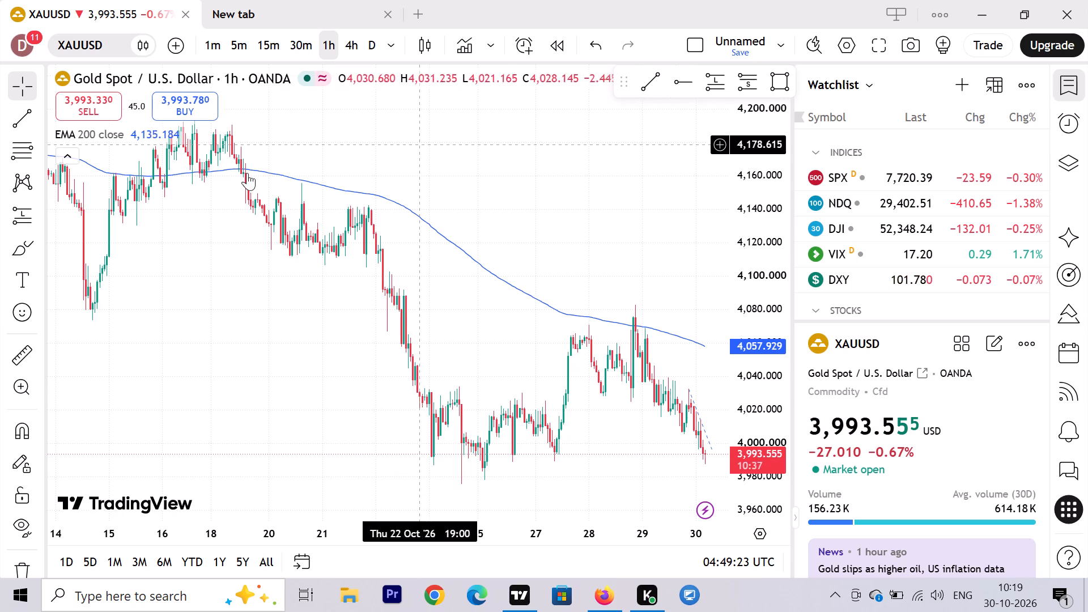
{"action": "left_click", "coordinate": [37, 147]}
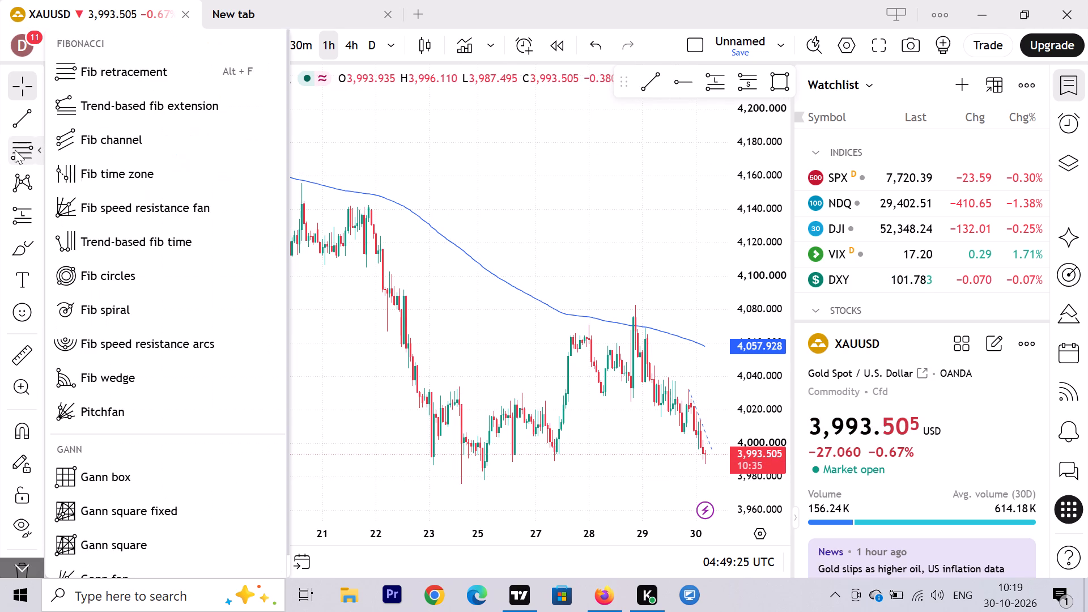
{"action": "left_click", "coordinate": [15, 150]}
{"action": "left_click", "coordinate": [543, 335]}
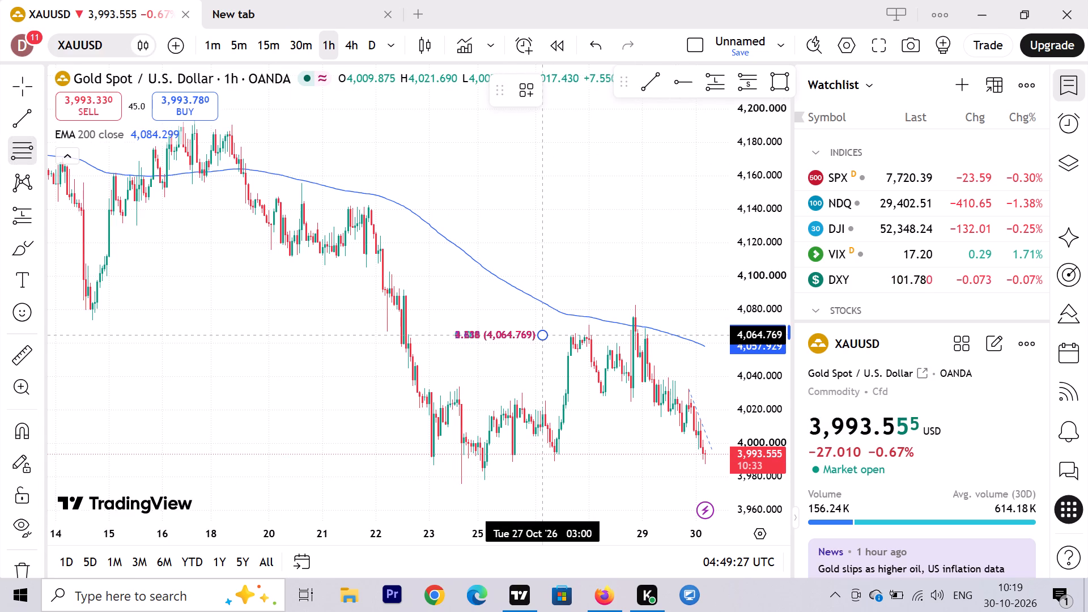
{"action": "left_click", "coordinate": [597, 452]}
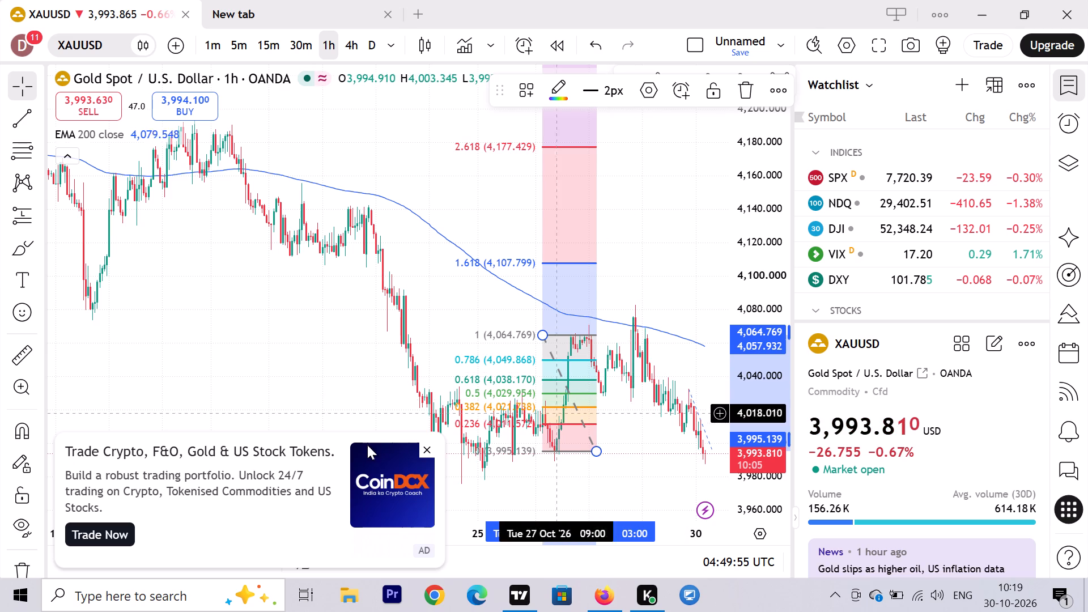
Measure the 28 October price rise from about 4,030 up to about 4,060, and clear the measurement.
{"action": "left_click", "coordinate": [32, 354]}
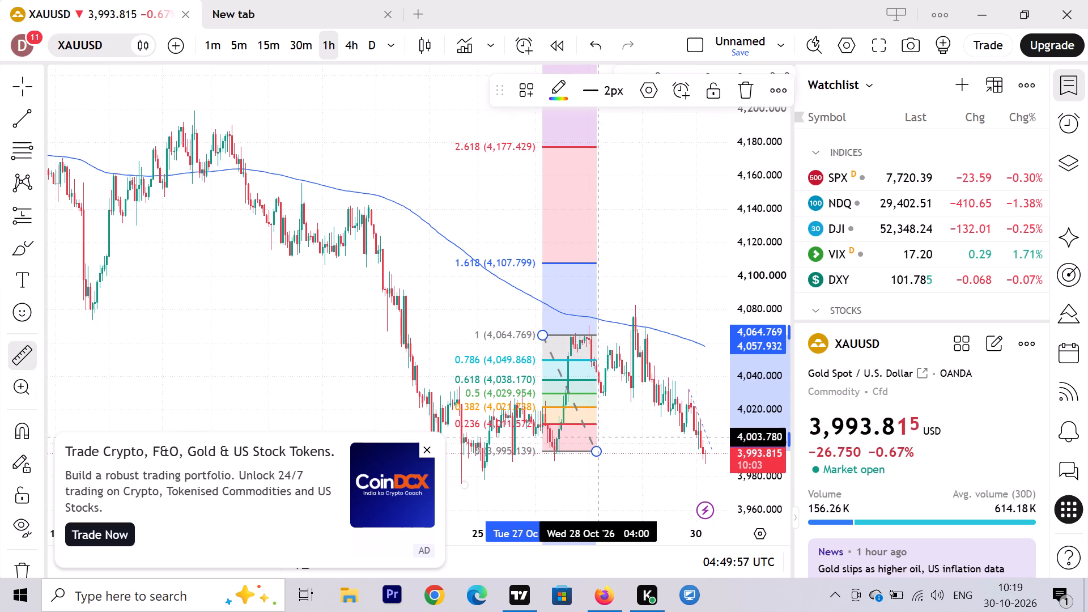
{"action": "left_click", "coordinate": [610, 393]}
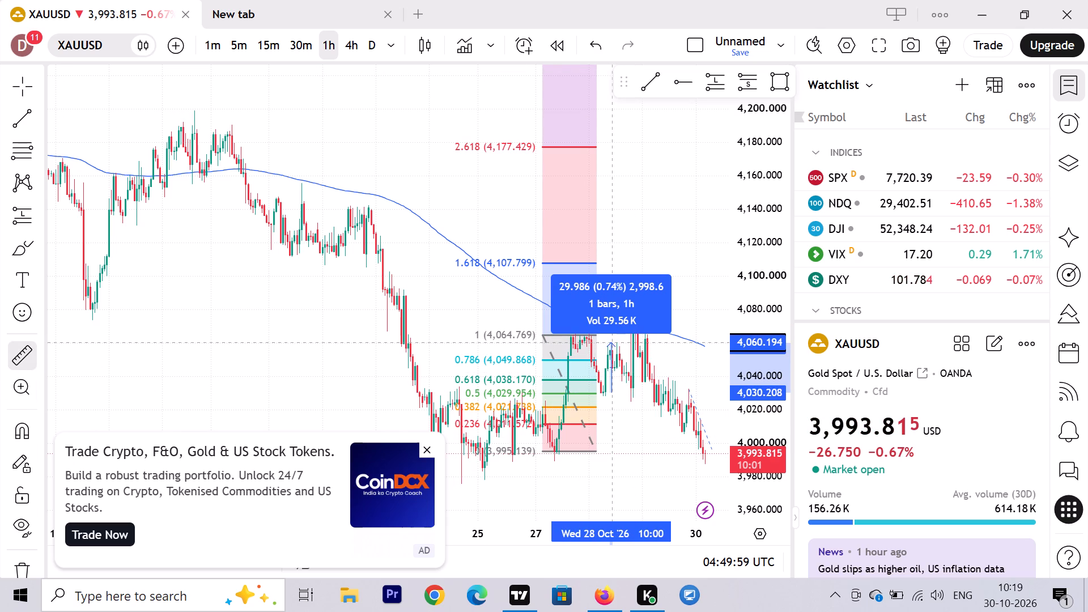
{"action": "left_click", "coordinate": [613, 343]}
{"action": "left_click", "coordinate": [636, 463]}
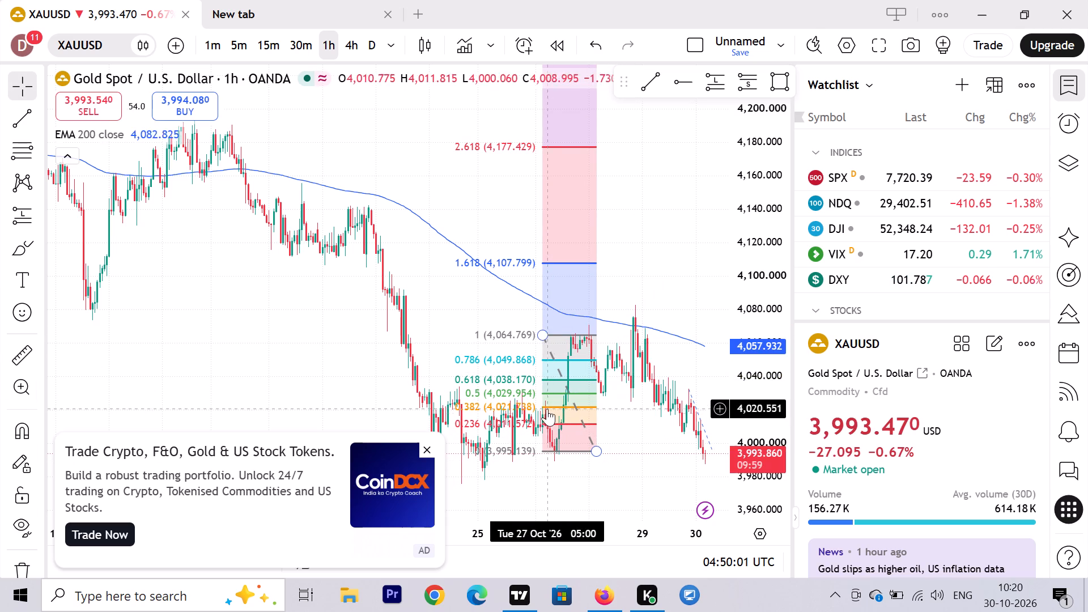
Measure the upswing from about 4,024 on 28 Oct to the peak near 4,083 at 29 Oct 00:00, and clear the measurement.
{"action": "left_click", "coordinate": [7, 354]}
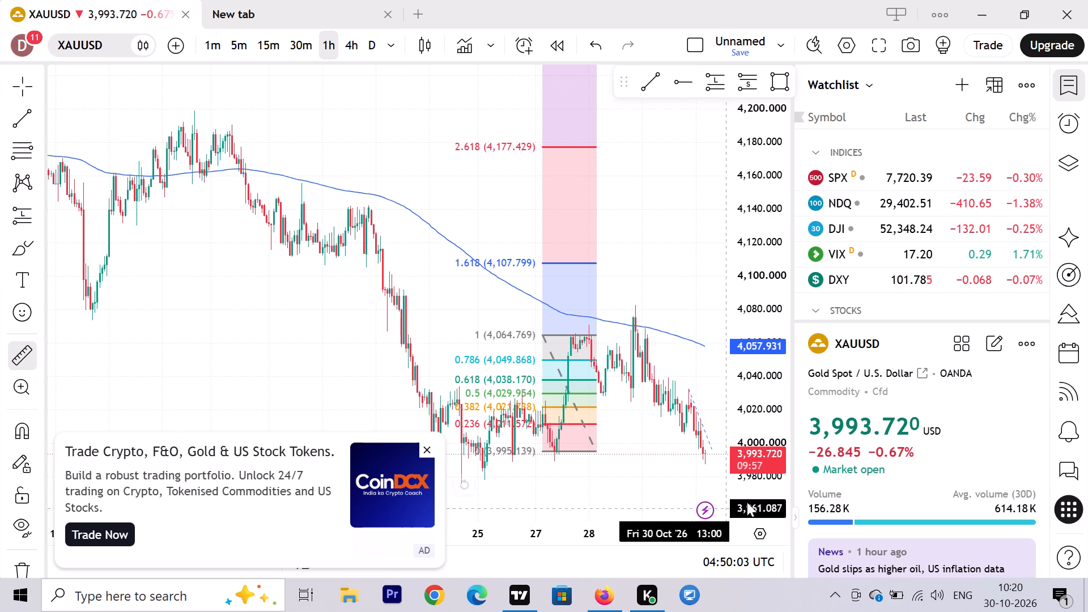
{"action": "left_click", "coordinate": [622, 404]}
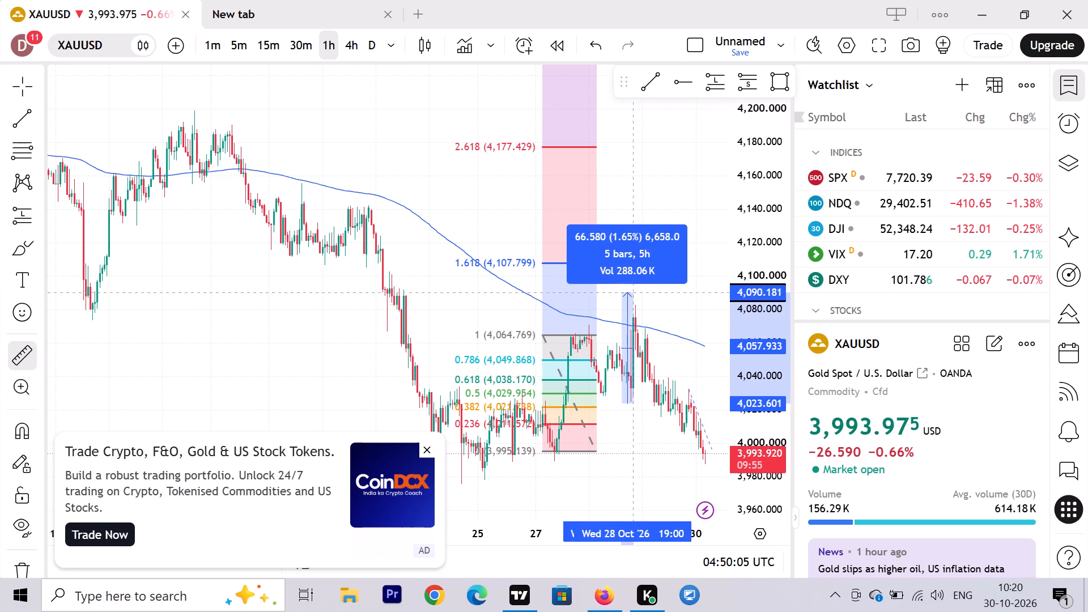
{"action": "left_click", "coordinate": [643, 305]}
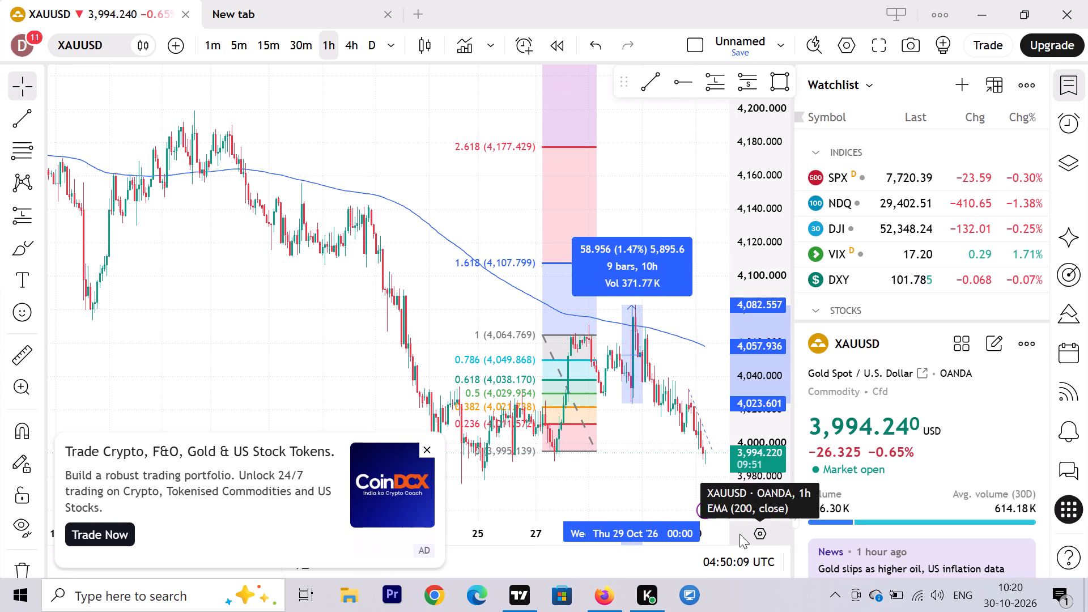
{"action": "left_click", "coordinate": [658, 485]}
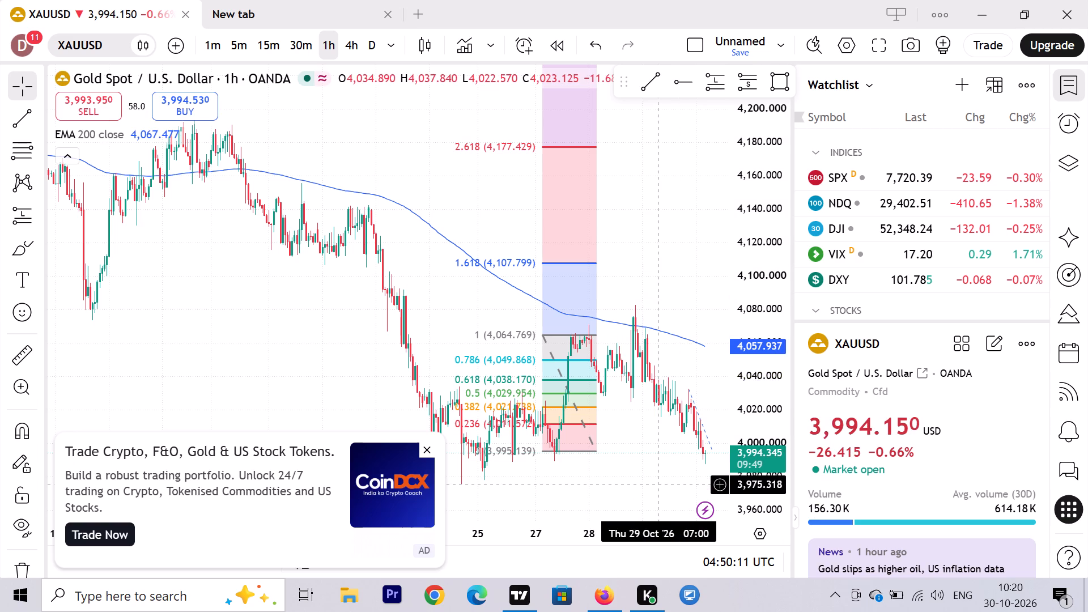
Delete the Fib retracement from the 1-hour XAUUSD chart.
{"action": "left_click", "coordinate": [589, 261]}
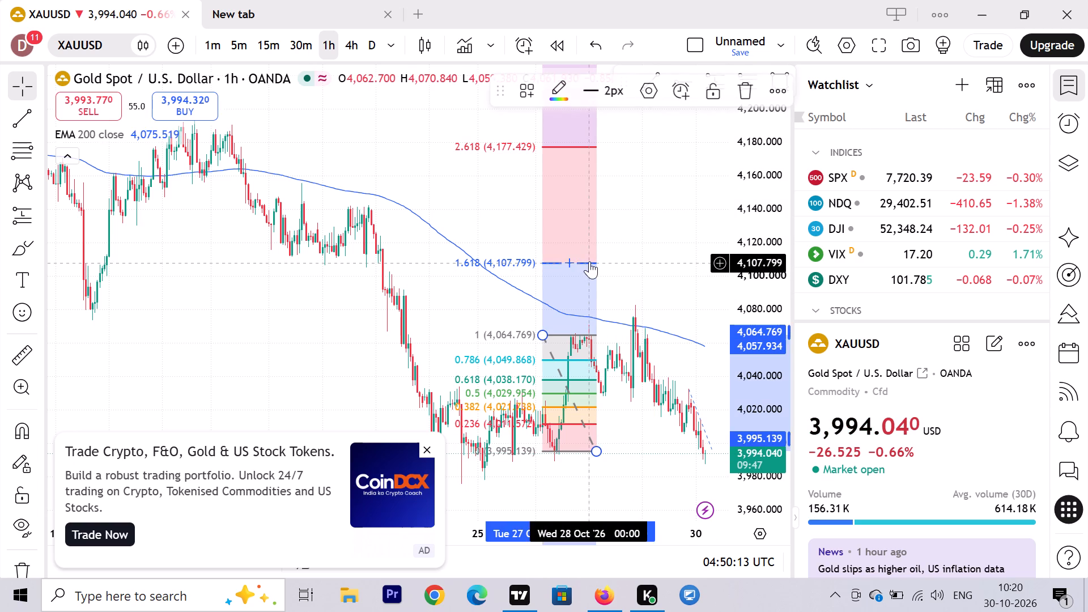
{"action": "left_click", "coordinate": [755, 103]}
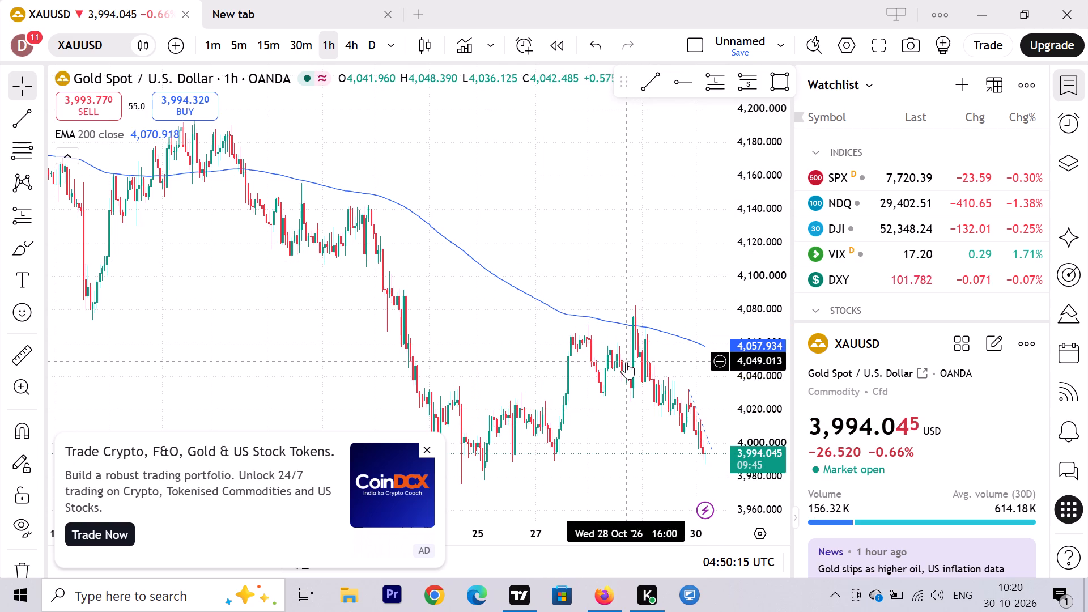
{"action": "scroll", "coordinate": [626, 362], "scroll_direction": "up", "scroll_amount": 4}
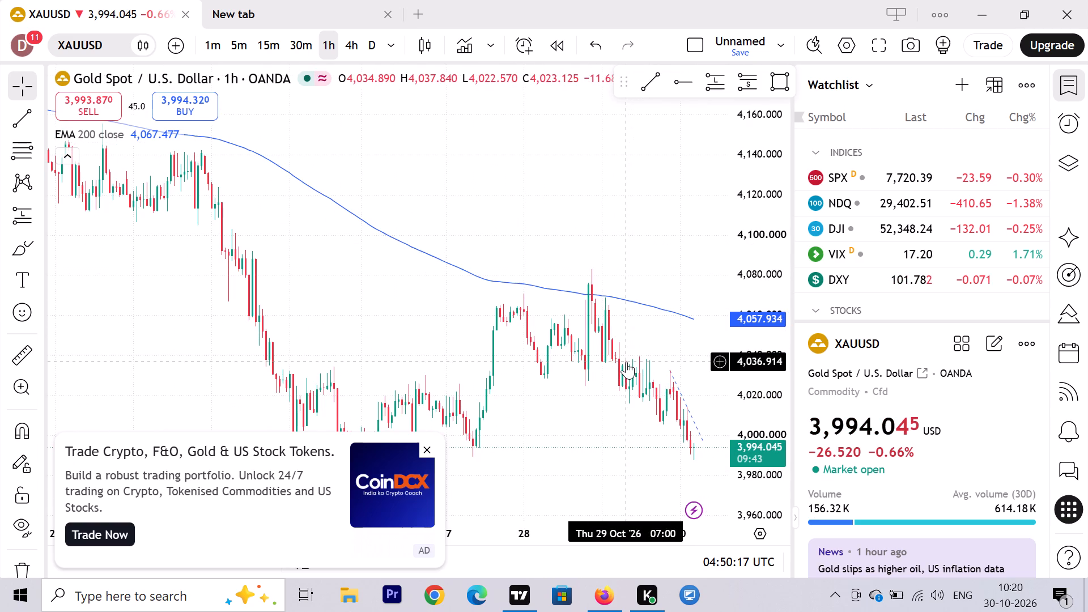
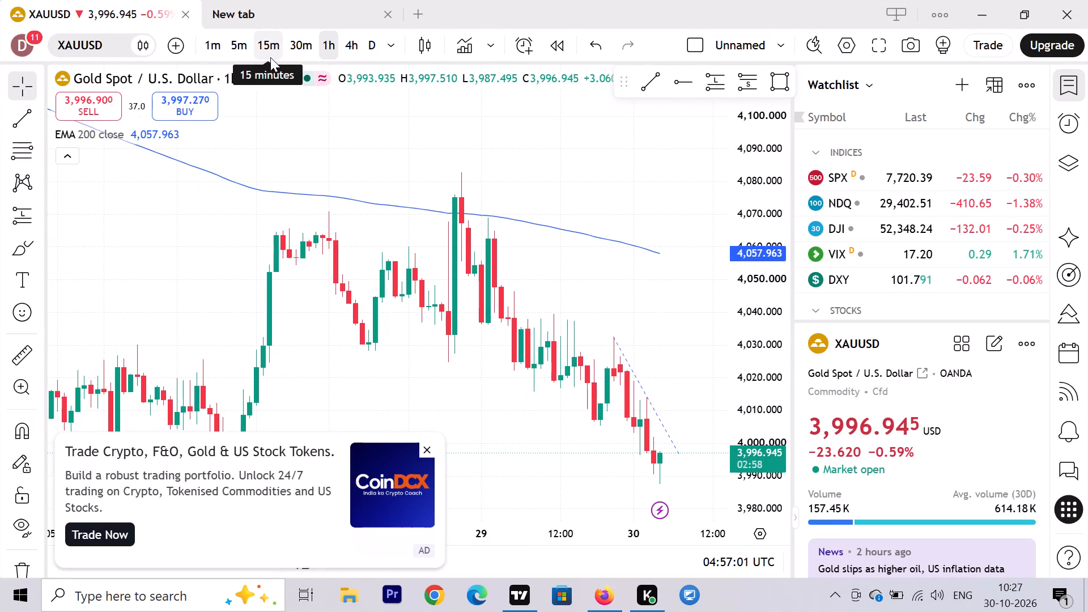
Switch the XAUUSD chart to the 30-minute timeframe and close the advertisement covering it.
{"action": "left_click", "coordinate": [300, 53]}
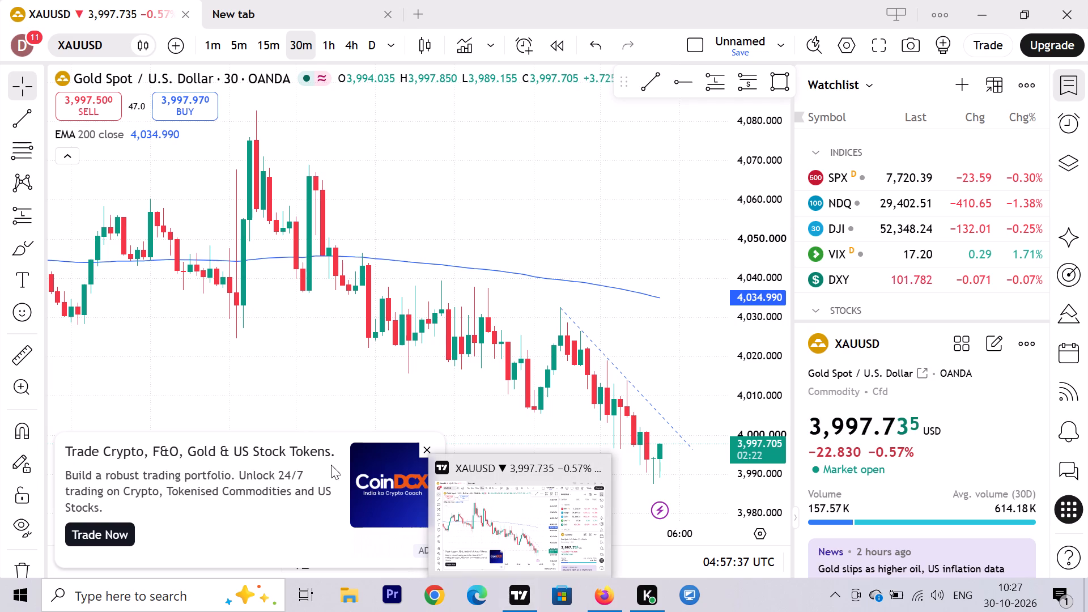
{"action": "left_click", "coordinate": [488, 414]}
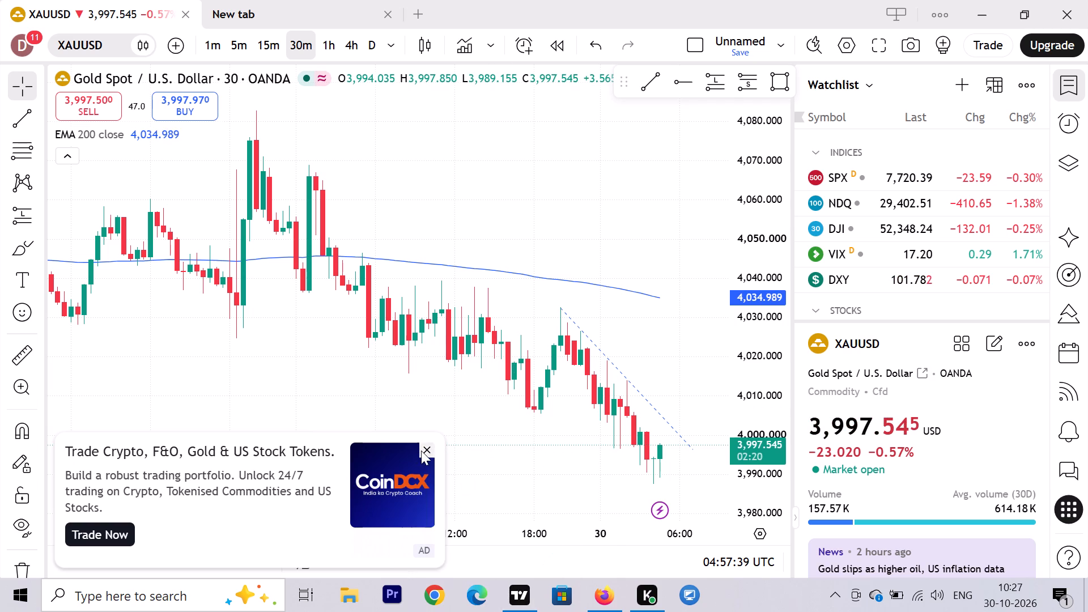
{"action": "left_click", "coordinate": [421, 450]}
Measure a price drop from about 4,003 to about 3,988 beside the latest 30 October candles, and clear the measurement.
{"action": "scroll", "coordinate": [313, 409], "scroll_direction": "down", "scroll_amount": 11}
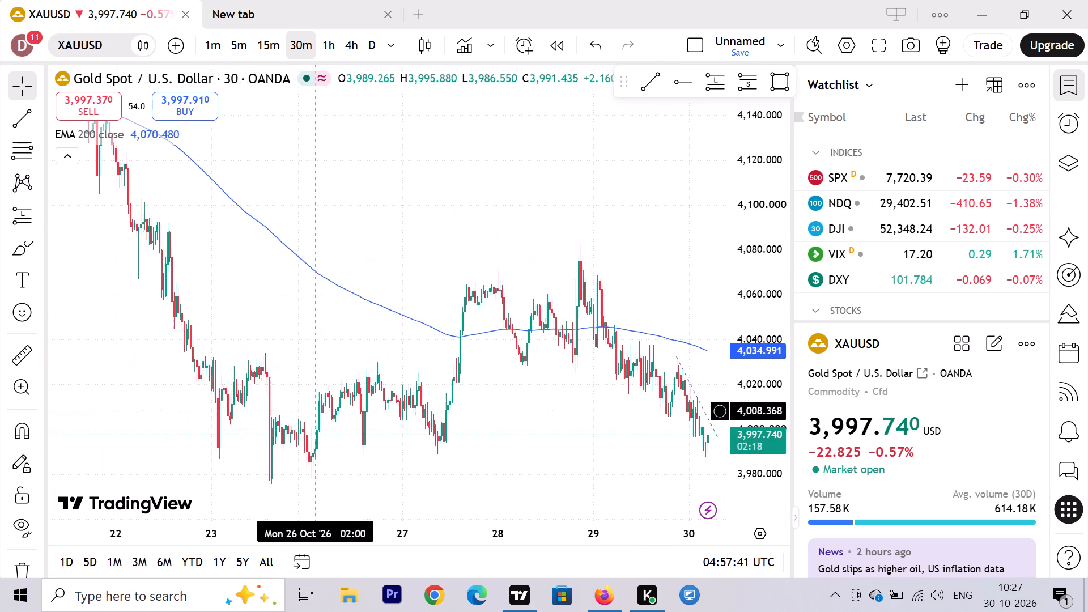
{"action": "scroll", "coordinate": [444, 445], "scroll_direction": "up", "scroll_amount": 9}
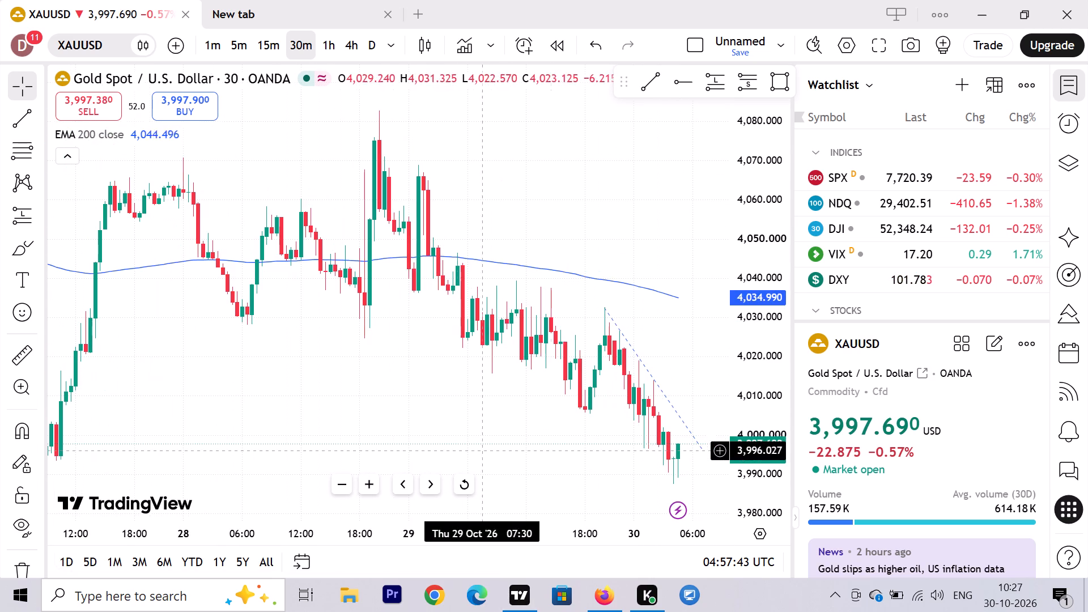
{"action": "left_click", "coordinate": [12, 356]}
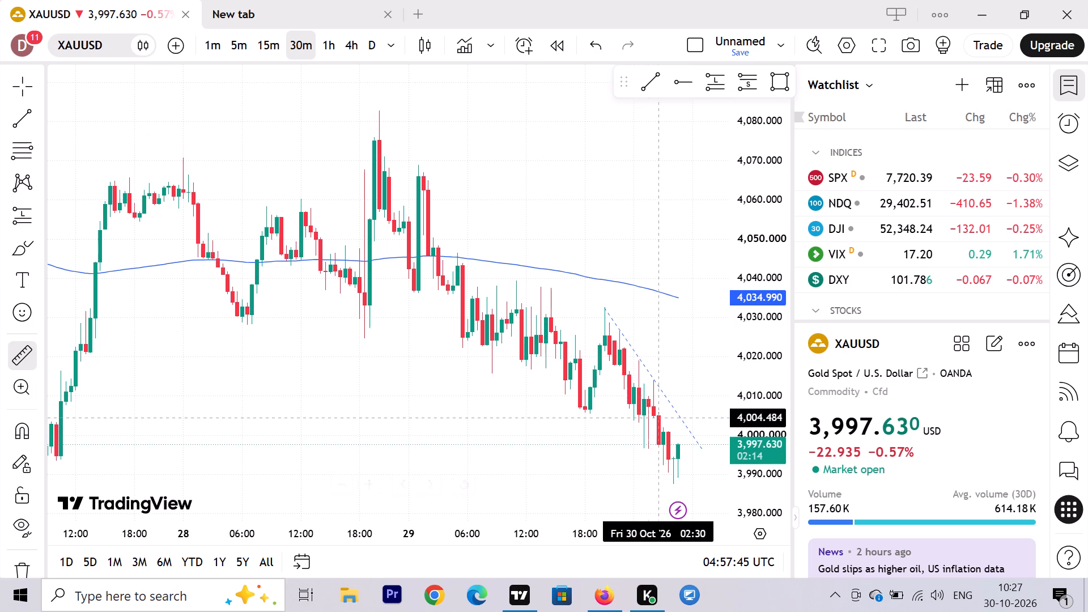
{"action": "left_click", "coordinate": [682, 423]}
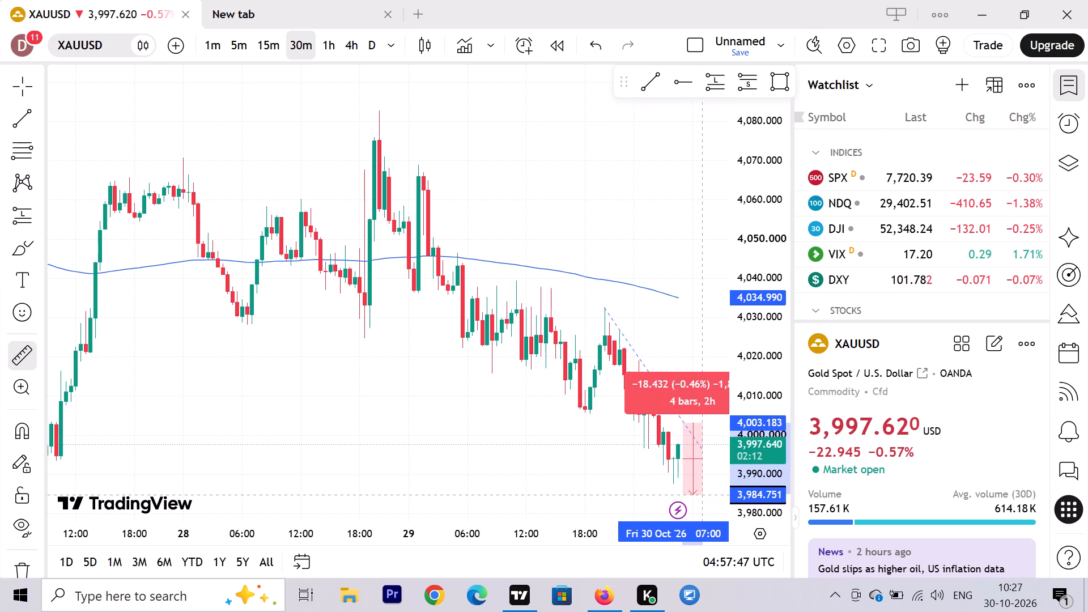
{"action": "left_click", "coordinate": [695, 483]}
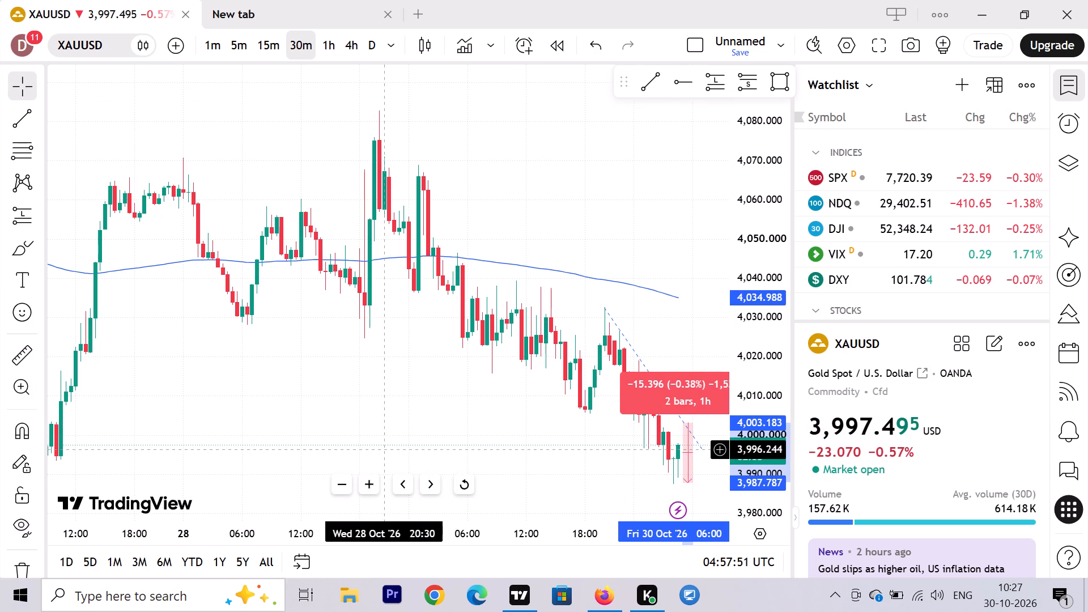
{"action": "left_click", "coordinate": [393, 436]}
Draw a horizontal ray along the recent lows at about 3,988.65, starting from 26 Oct 07:30.
{"action": "scroll", "coordinate": [393, 430], "scroll_direction": "down", "scroll_amount": 5}
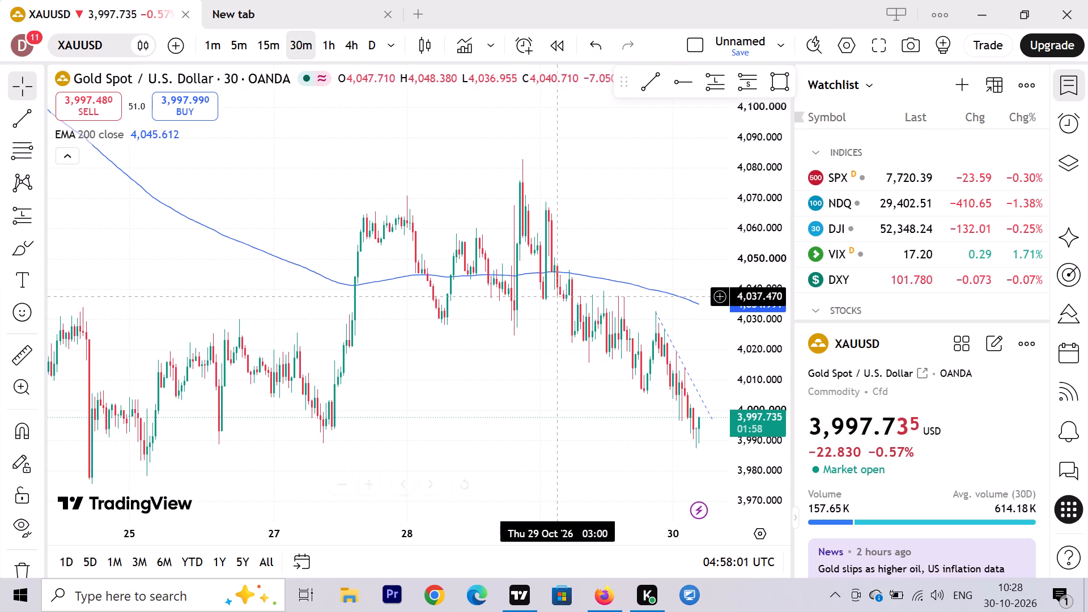
{"action": "left_click", "coordinate": [687, 86]}
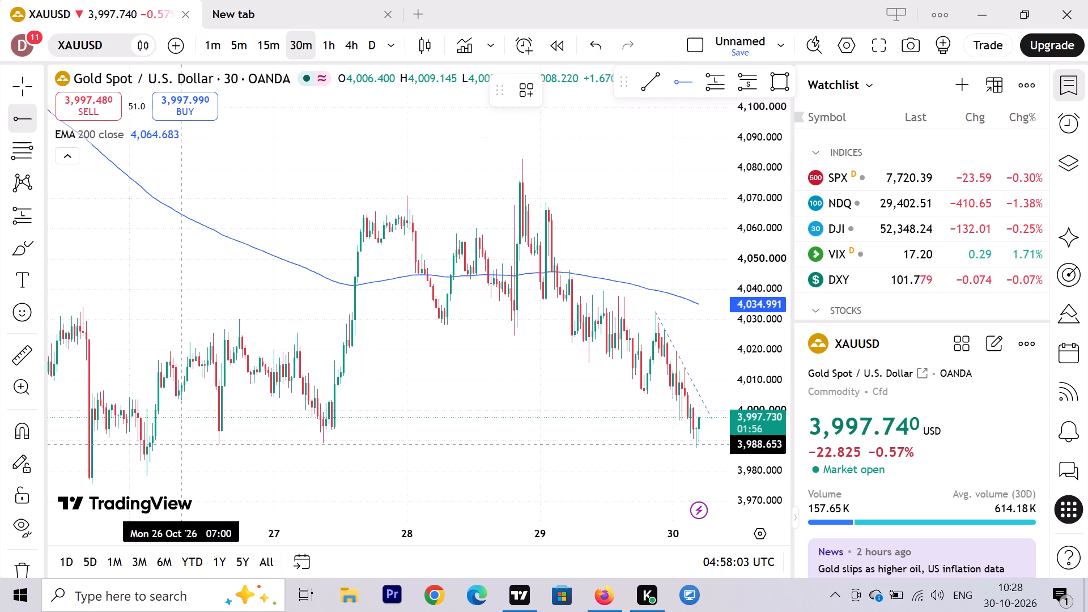
{"action": "left_click", "coordinate": [183, 445]}
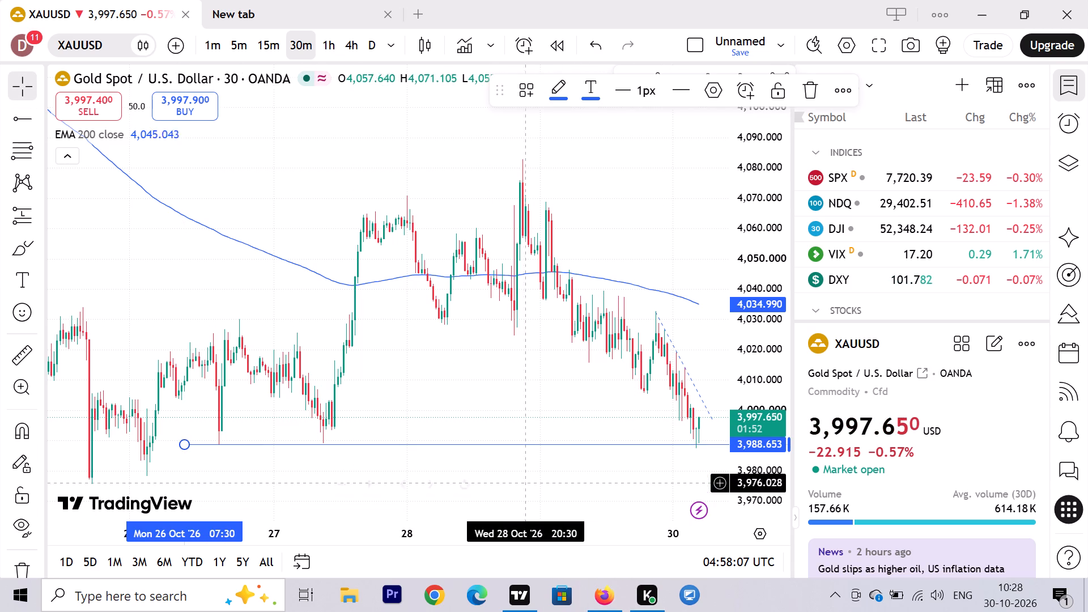
Switch to the 1-minute chart and examine the 30 October price action between the dashed trend line and the horizontal ray.
{"action": "left_click", "coordinate": [211, 37]}
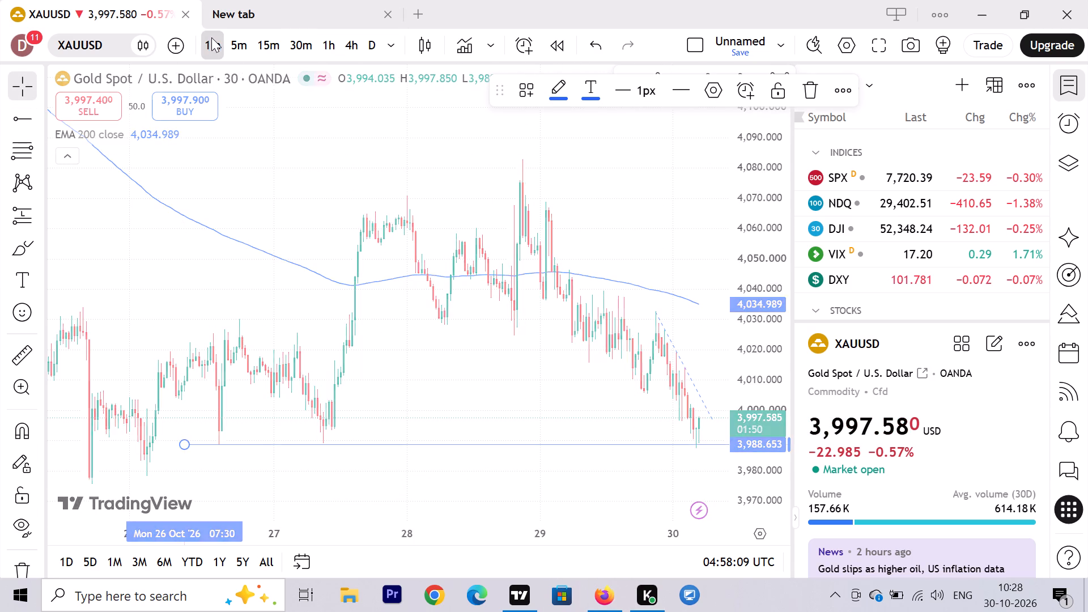
{"action": "scroll", "coordinate": [346, 342], "scroll_direction": "down", "scroll_amount": 15}
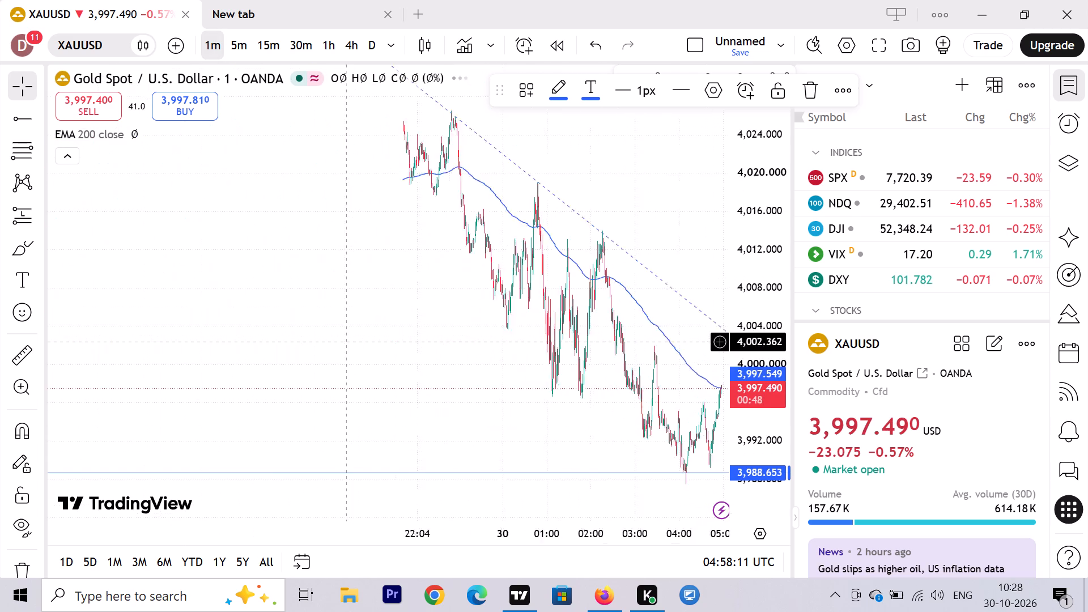
{"action": "scroll", "coordinate": [346, 342], "scroll_direction": "down", "scroll_amount": 8}
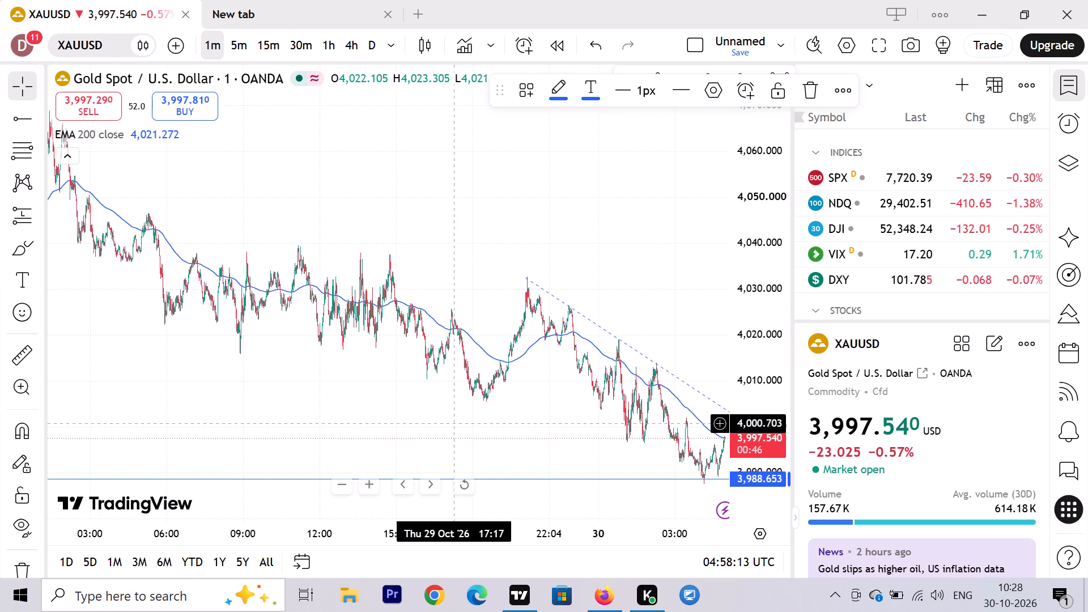
{"action": "left_click_drag", "start_coordinate": [454, 424], "coordinate": [226, 346]}
{"action": "scroll", "coordinate": [302, 398], "scroll_direction": "up", "scroll_amount": 9}
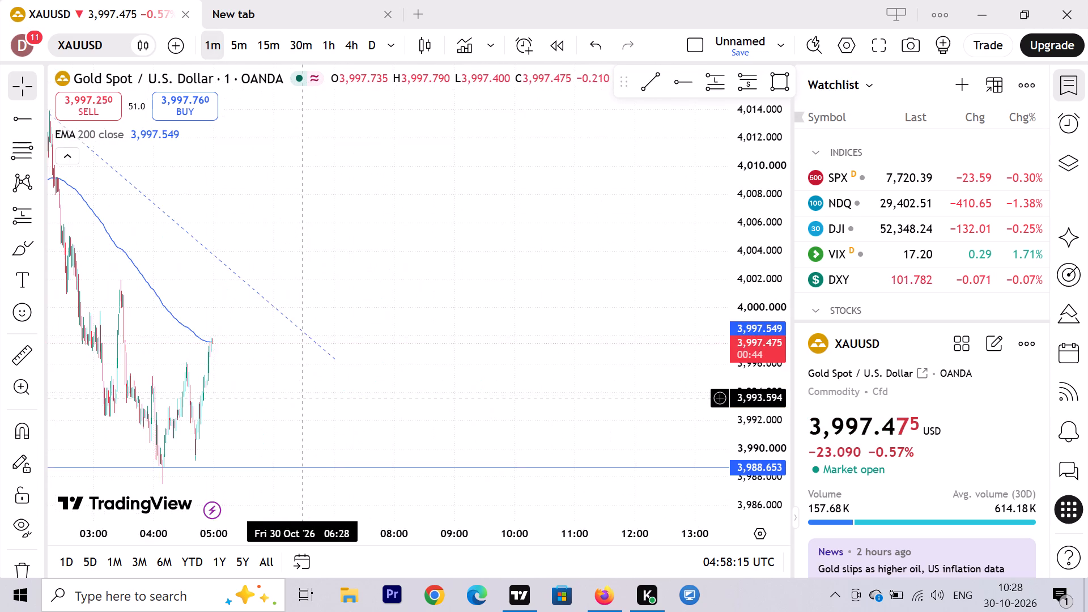
{"action": "scroll", "coordinate": [302, 398], "scroll_direction": "up", "scroll_amount": 3}
{"action": "left_click_drag", "start_coordinate": [275, 399], "coordinate": [658, 457]}
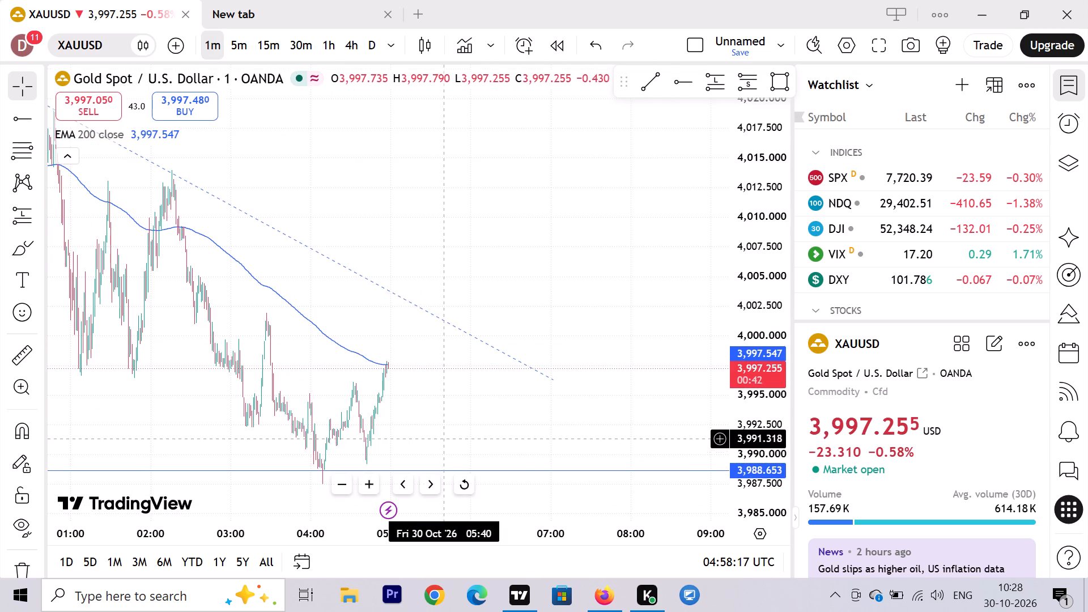
{"action": "scroll", "coordinate": [443, 438], "scroll_direction": "up", "scroll_amount": 3}
{"action": "left_click_drag", "start_coordinate": [362, 409], "coordinate": [539, 438]}
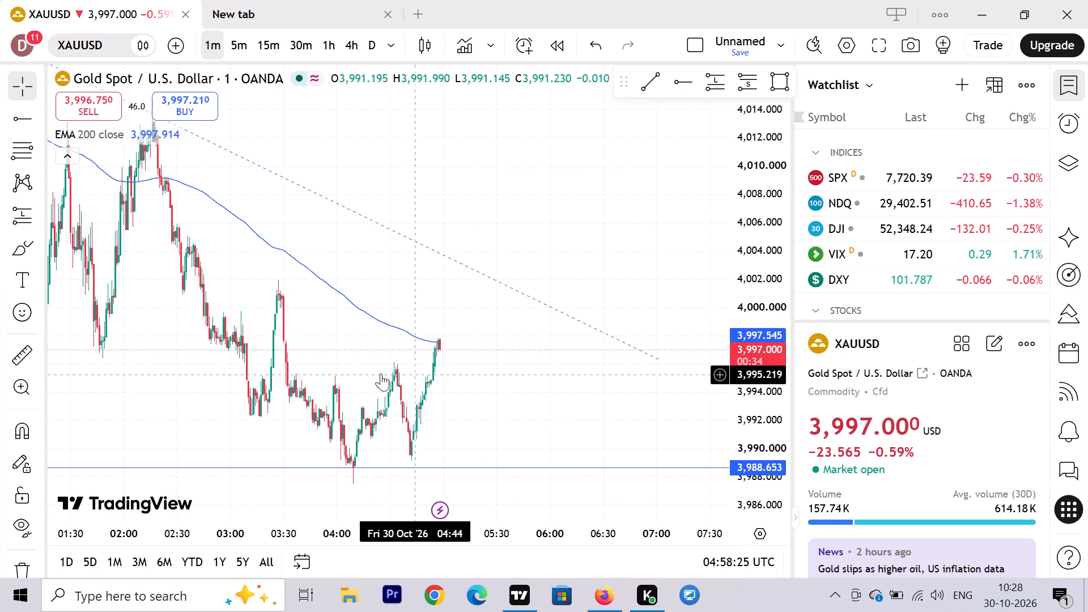
Measure the price move from about 3,994.6 at 30 Oct 04:53 up to about 3,997.8 at 05:20.
{"action": "left_click", "coordinate": [9, 355]}
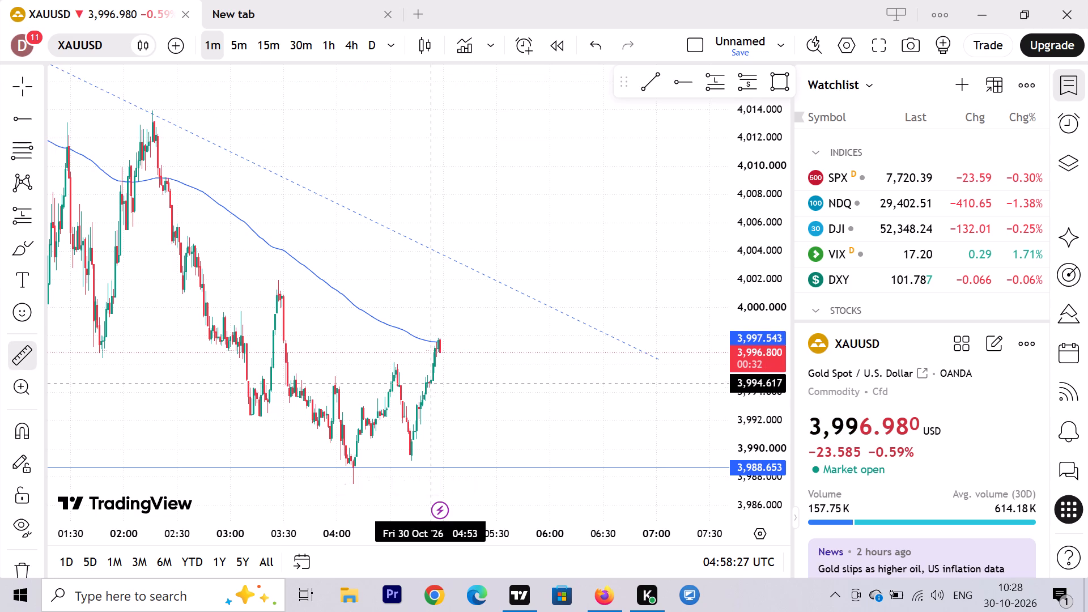
{"action": "left_click", "coordinate": [430, 384]}
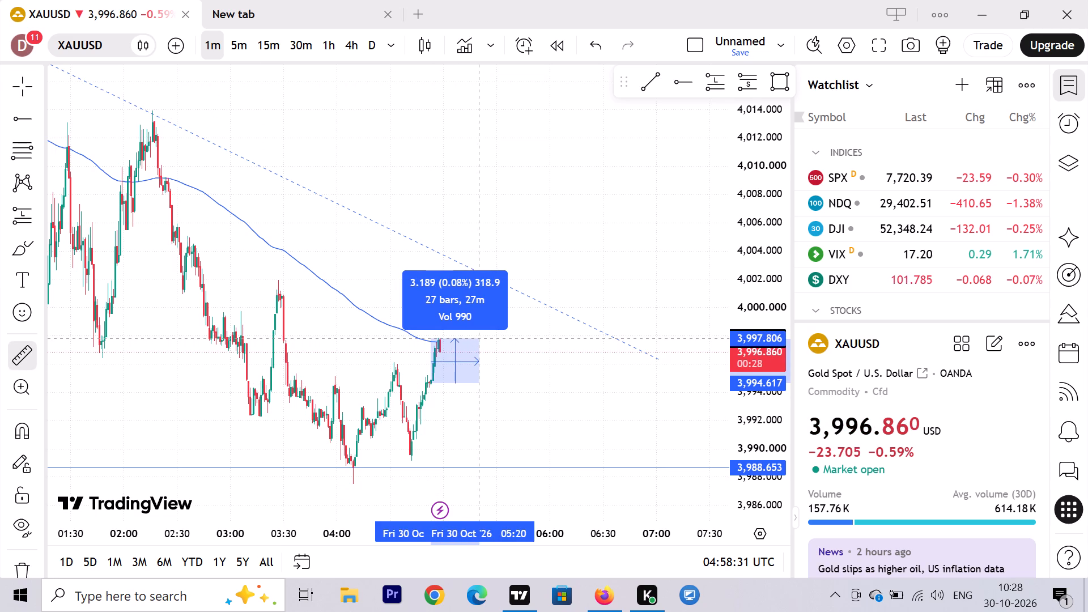
{"action": "left_click", "coordinate": [479, 339]}
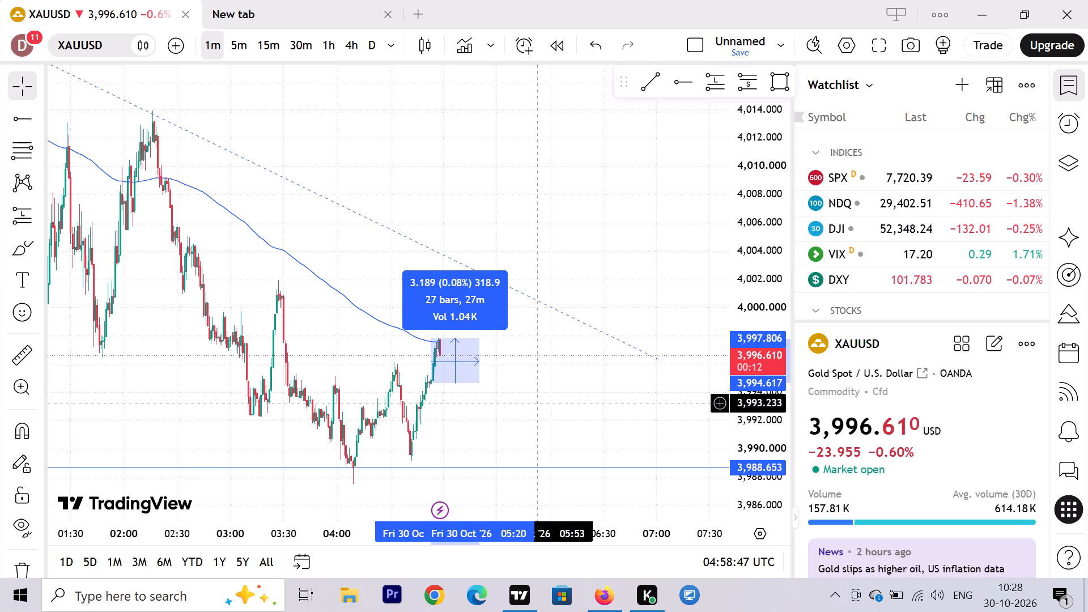
Switch to the 5-minute chart and inspect the 30 October downtrend with a compressed price scale.
{"action": "left_click", "coordinate": [230, 47]}
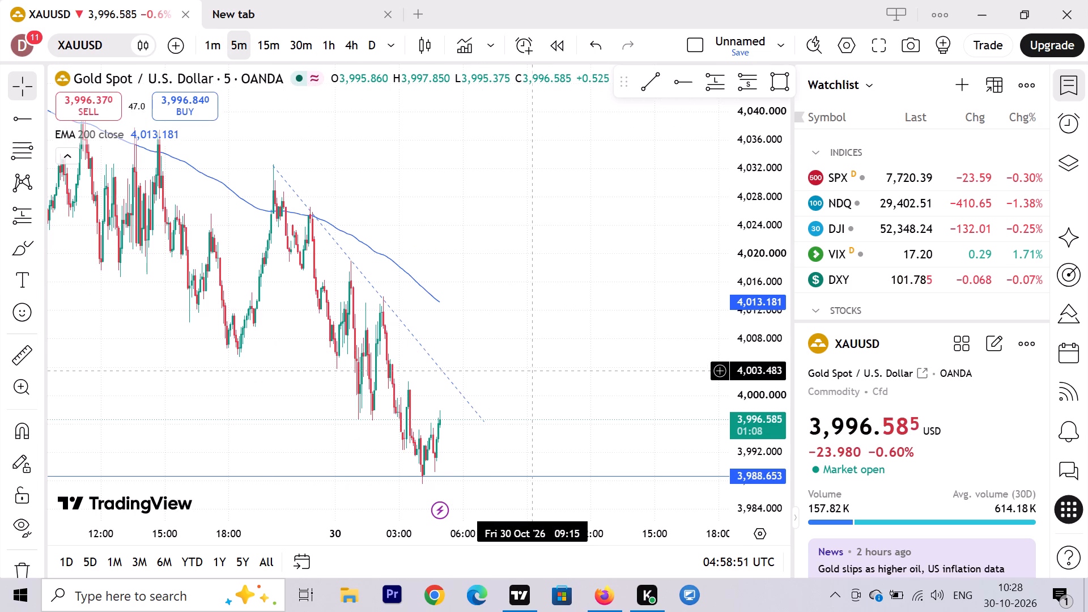
{"action": "scroll", "coordinate": [532, 371], "scroll_direction": "up", "scroll_amount": 5}
{"action": "left_click_drag", "start_coordinate": [496, 359], "coordinate": [751, 360]}
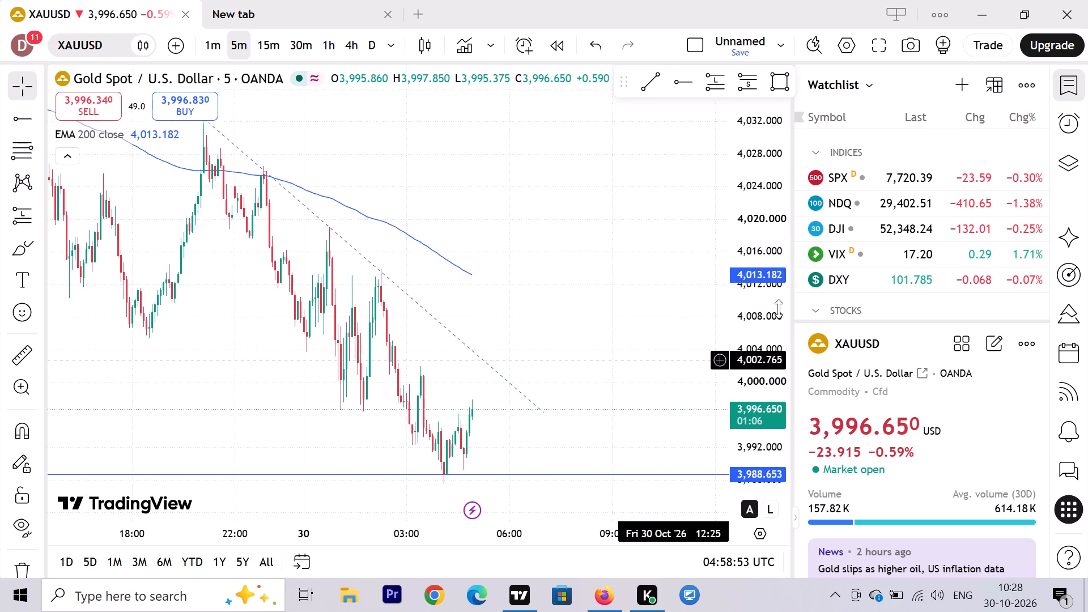
{"action": "scroll", "coordinate": [779, 309], "scroll_direction": "down", "scroll_amount": 10}
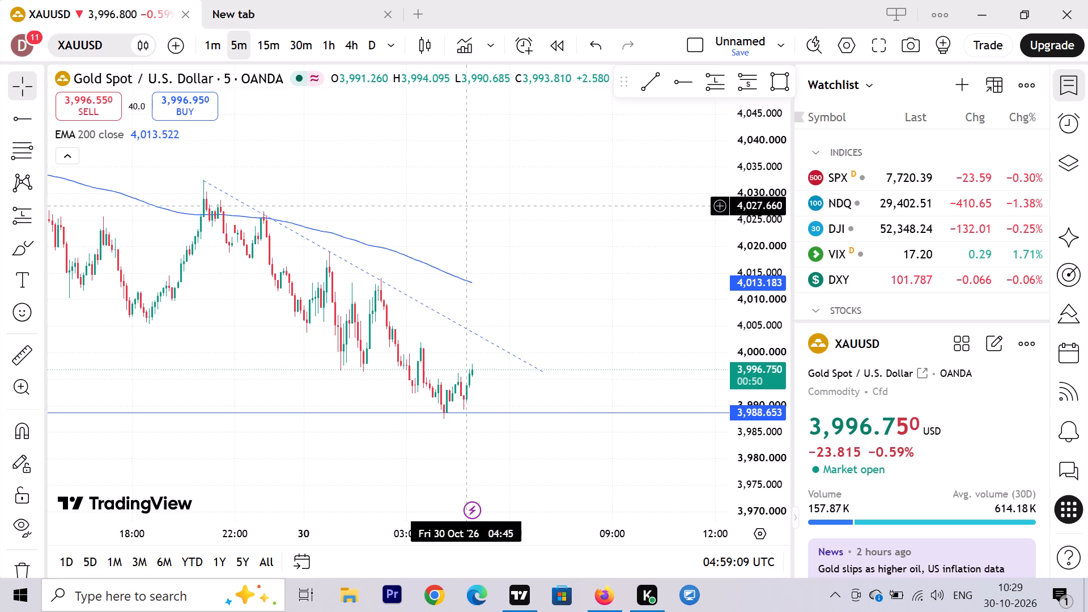
Return to the 1-minute chart, reset its view, and examine the decline from late 28 October through 30 October.
{"action": "left_click", "coordinate": [206, 33]}
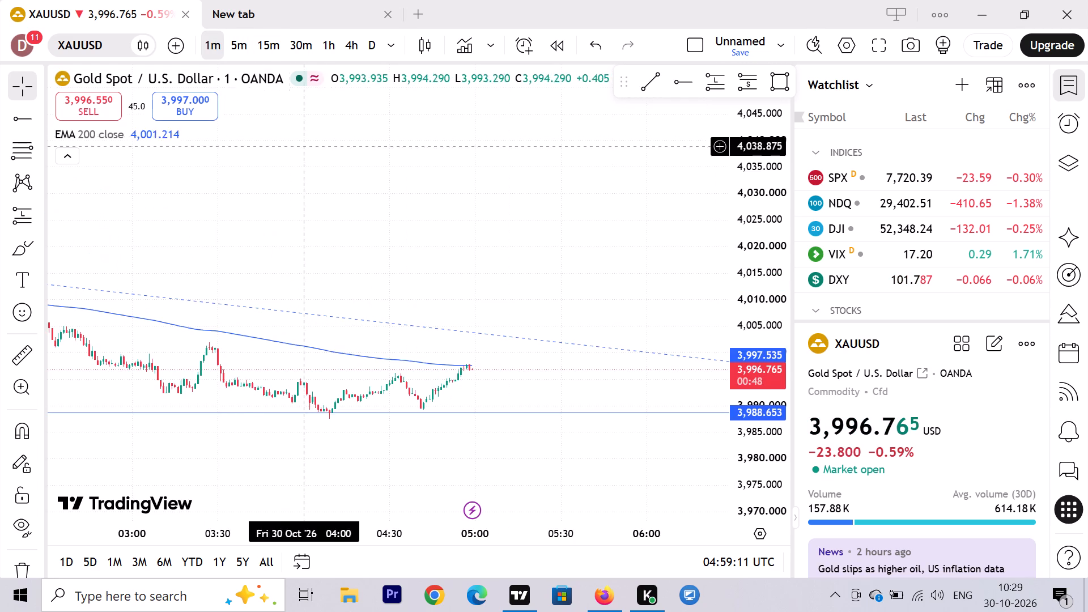
{"action": "left_click", "coordinate": [471, 488]}
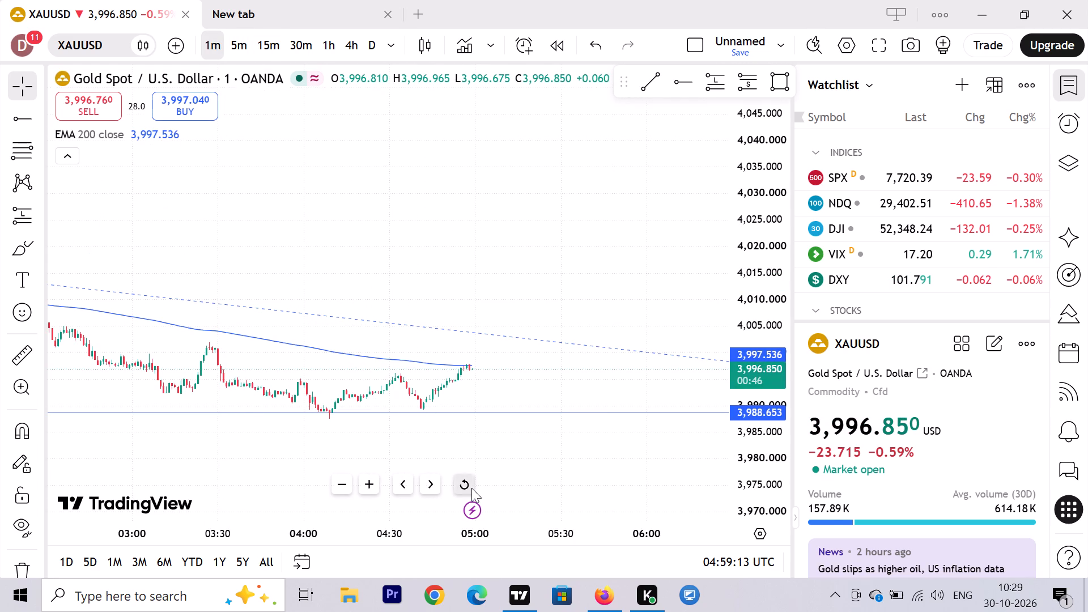
{"action": "scroll", "coordinate": [464, 455], "scroll_direction": "down", "scroll_amount": 7}
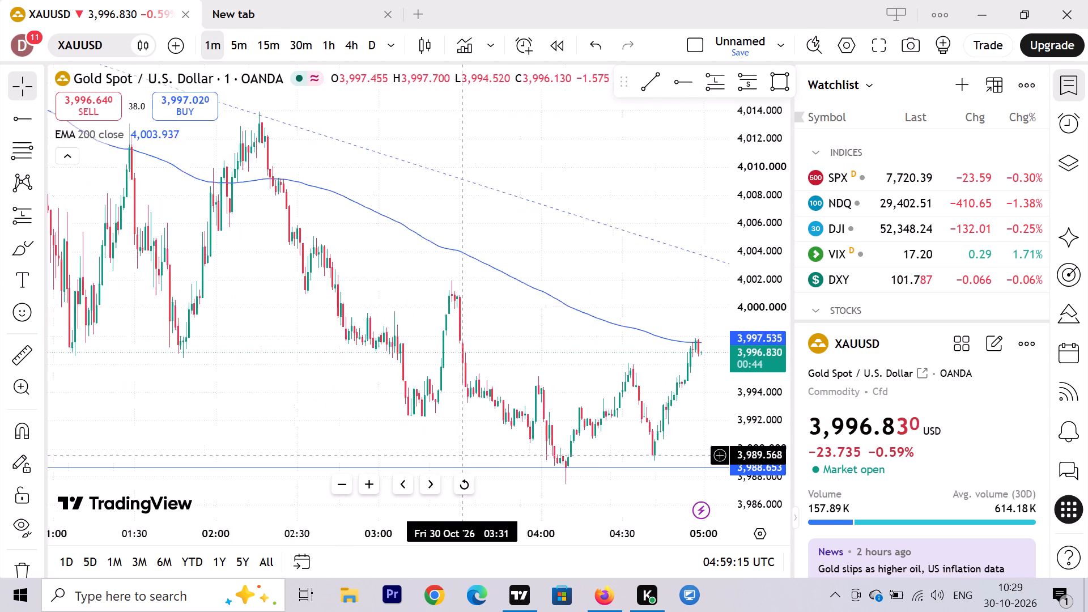
{"action": "scroll", "coordinate": [464, 455], "scroll_direction": "down", "scroll_amount": 12}
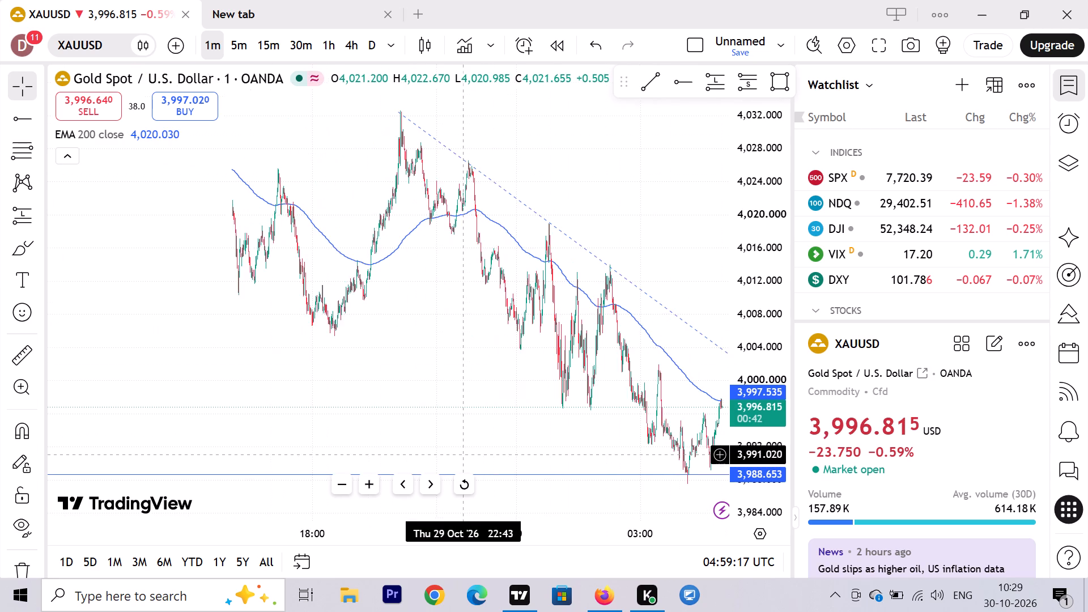
{"action": "scroll", "coordinate": [464, 455], "scroll_direction": "down", "scroll_amount": 7}
{"action": "scroll", "coordinate": [744, 333], "scroll_direction": "down", "scroll_amount": 2}
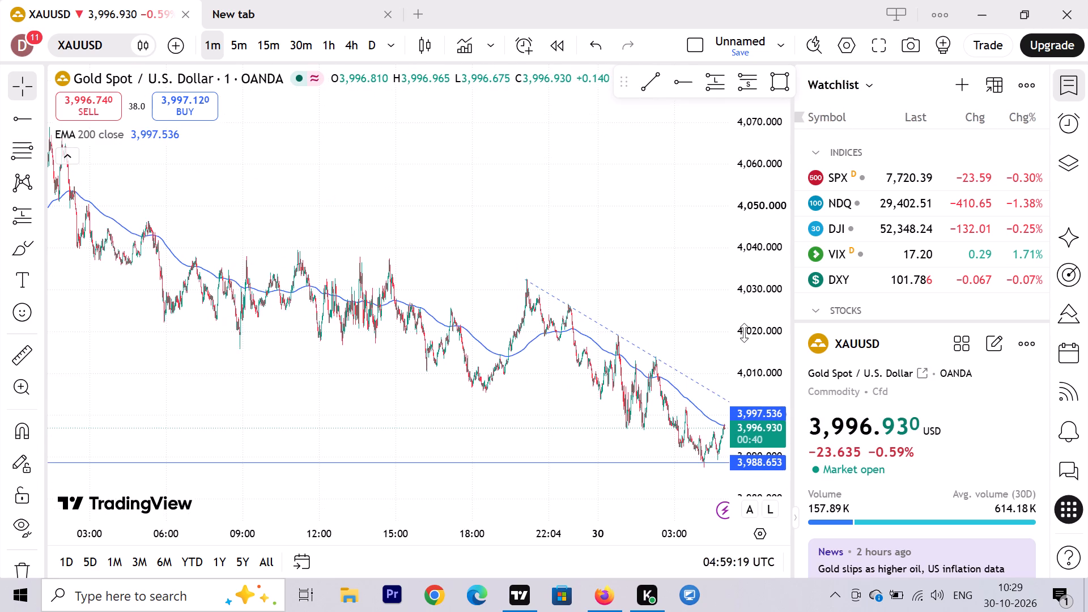
{"action": "scroll", "coordinate": [744, 333], "scroll_direction": "down", "scroll_amount": 4}
{"action": "scroll", "coordinate": [652, 398], "scroll_direction": "down", "scroll_amount": 4}
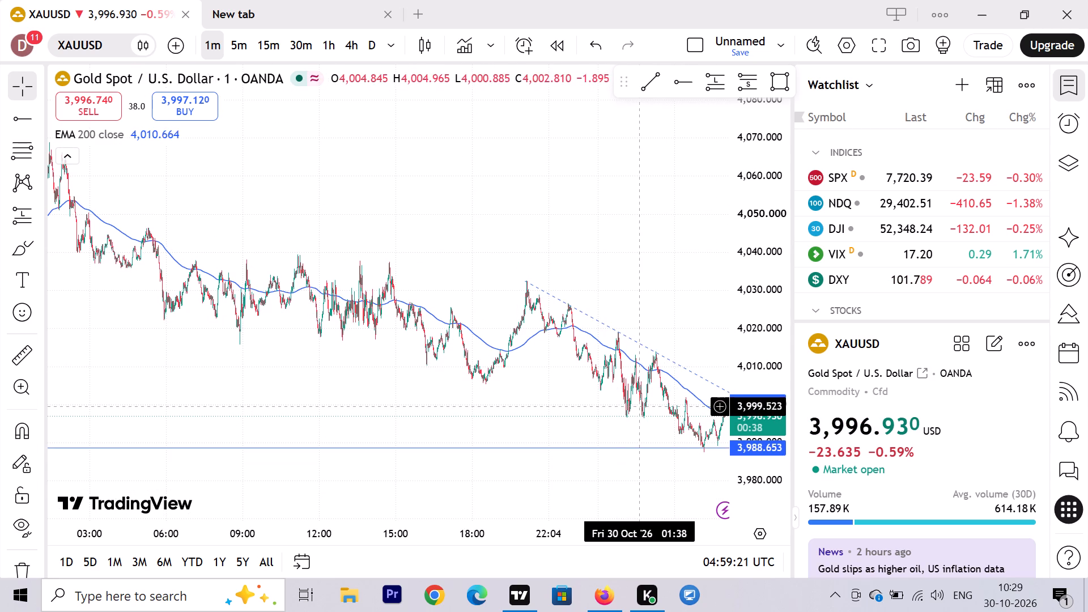
{"action": "scroll", "coordinate": [636, 407], "scroll_direction": "down", "scroll_amount": 2}
{"action": "left_click_drag", "start_coordinate": [358, 355], "coordinate": [467, 362]}
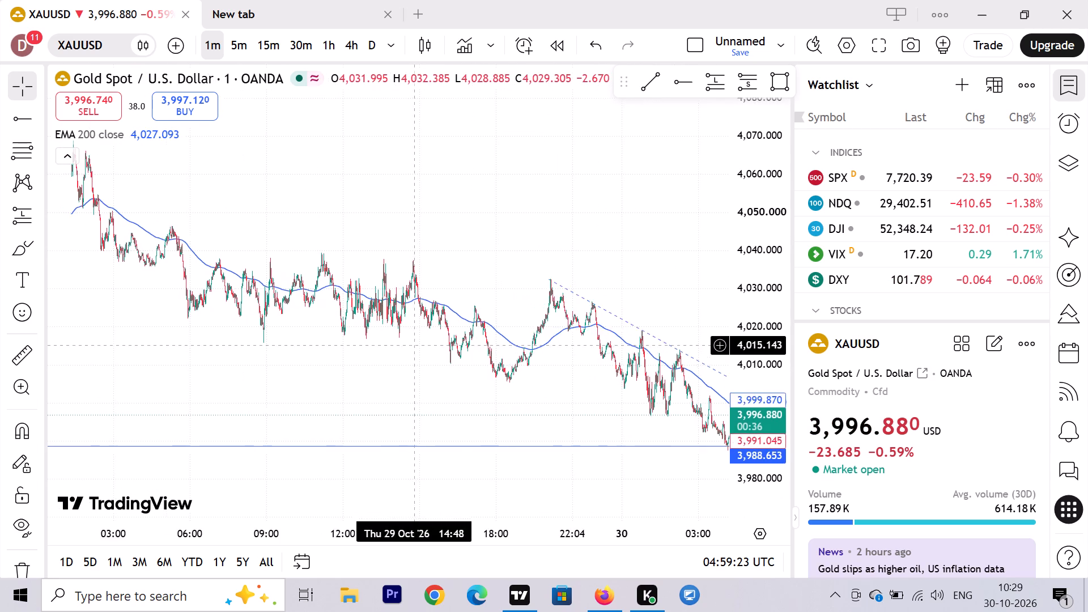
{"action": "left_click_drag", "start_coordinate": [467, 362], "coordinate": [626, 399]}
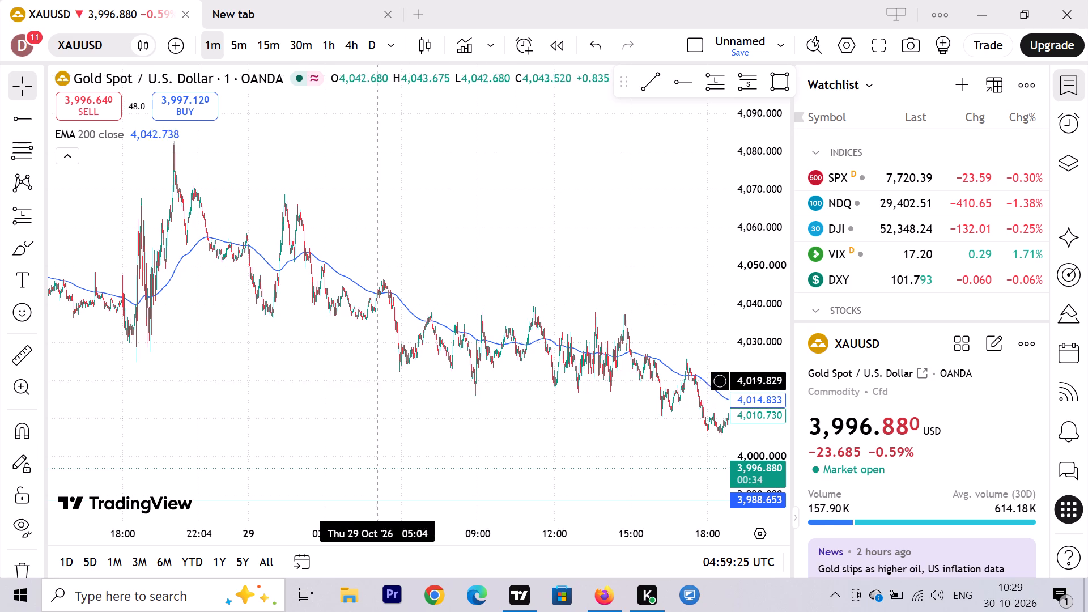
Switch to the 15-minute chart, reset its view, and inspect the 28–30 October swings against the horizontal ray.
{"action": "left_click", "coordinate": [277, 44]}
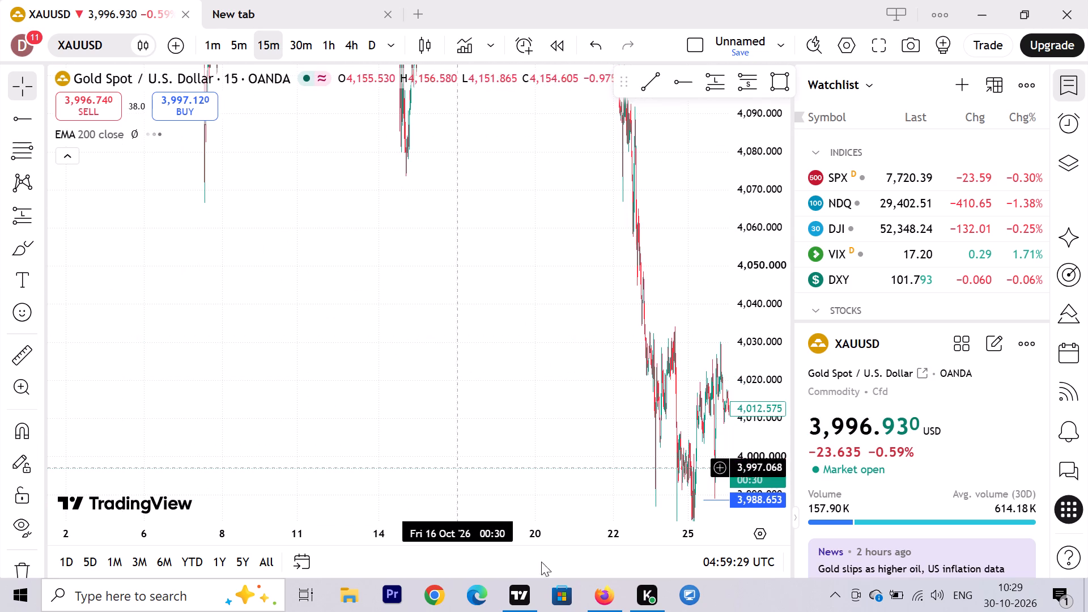
{"action": "left_click", "coordinate": [458, 485]}
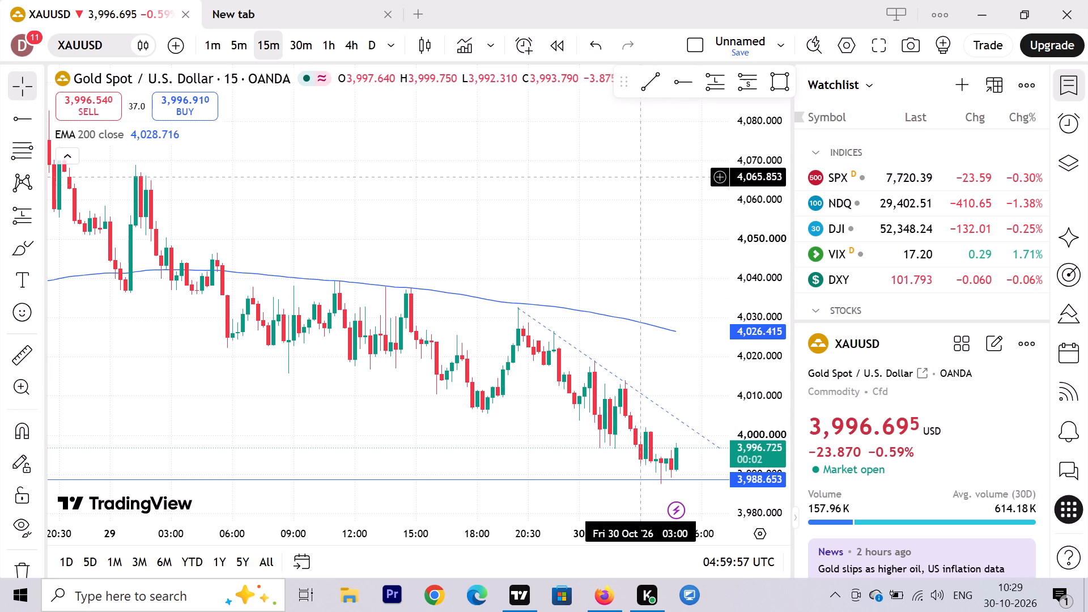
{"action": "scroll", "coordinate": [675, 156], "scroll_direction": "down", "scroll_amount": 4}
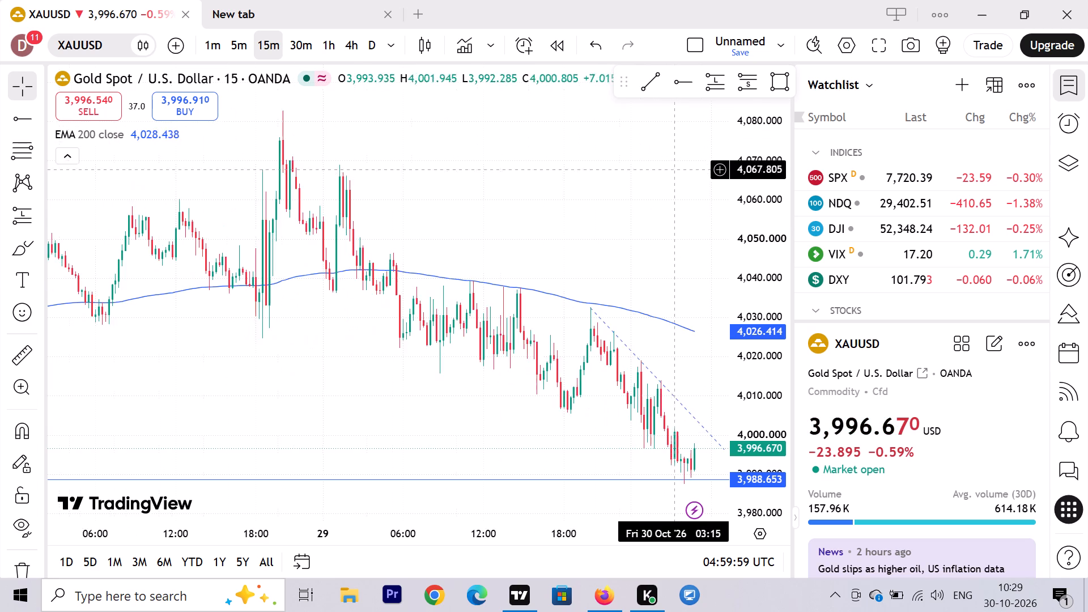
{"action": "scroll", "coordinate": [699, 205], "scroll_direction": "down", "scroll_amount": 3}
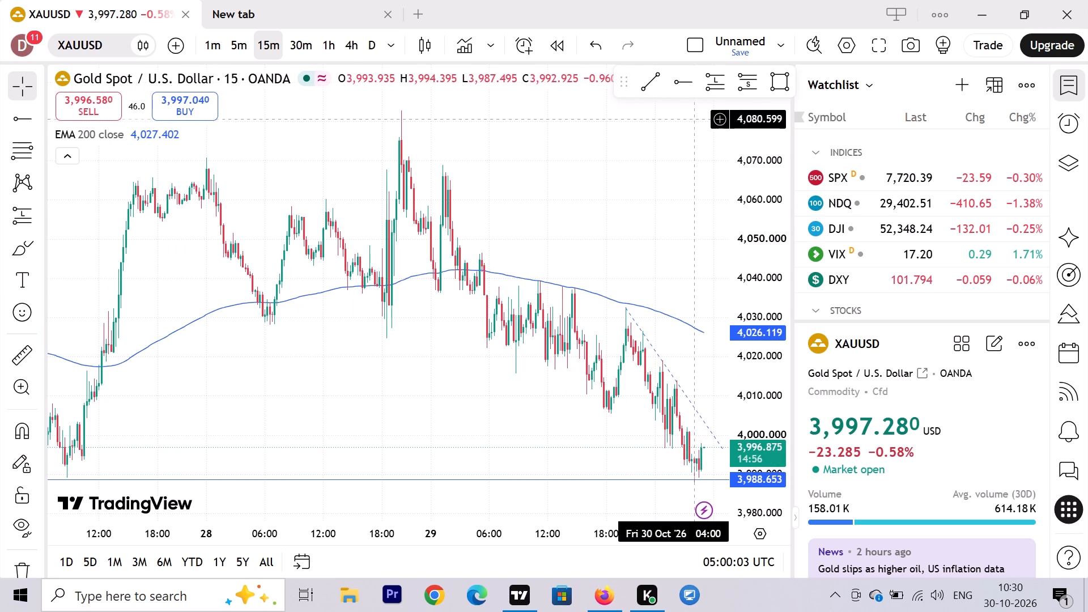
Check XAUUSD on the 1-hour timeframe and return to the 1-minute chart.
{"action": "left_click", "coordinate": [327, 49]}
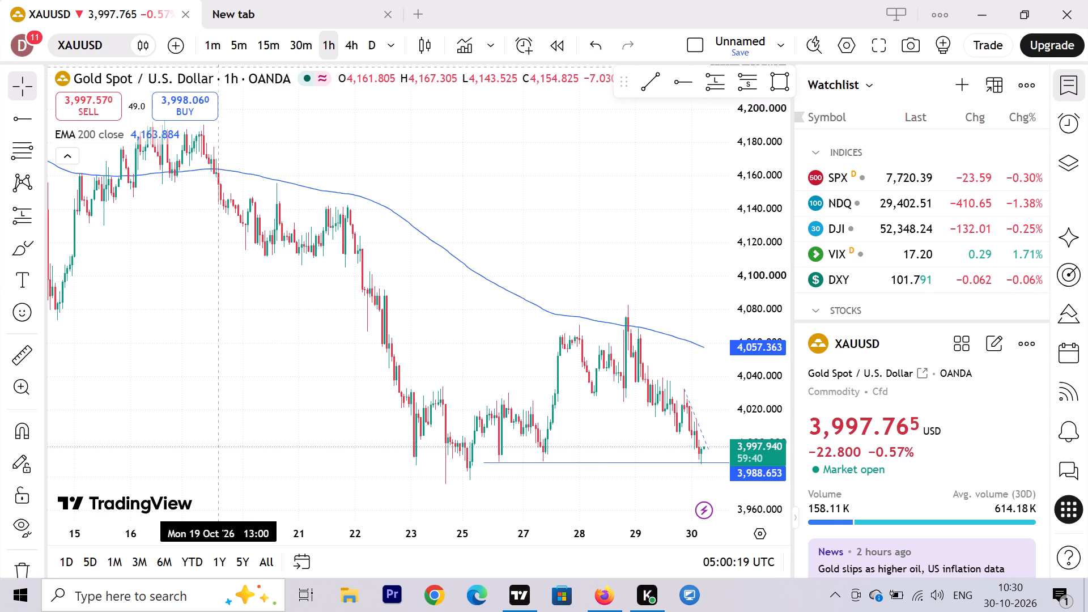
{"action": "left_click", "coordinate": [210, 56]}
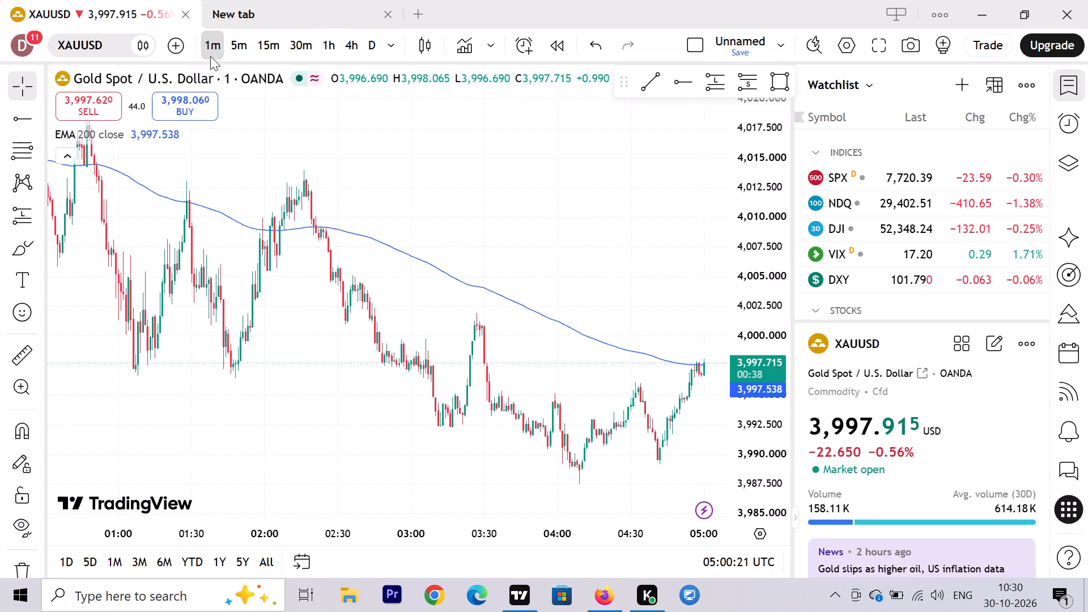
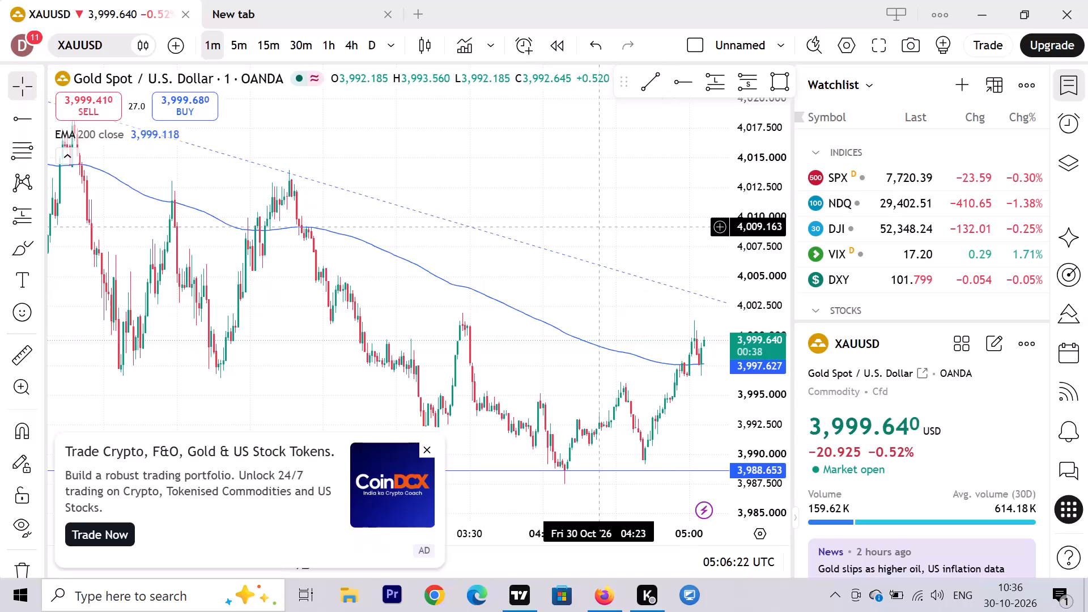
Examine the 30 October decline and rebound on the 1-minute chart against the dashed trend line and horizontal ray.
{"action": "scroll", "coordinate": [600, 227], "scroll_direction": "down", "scroll_amount": 6}
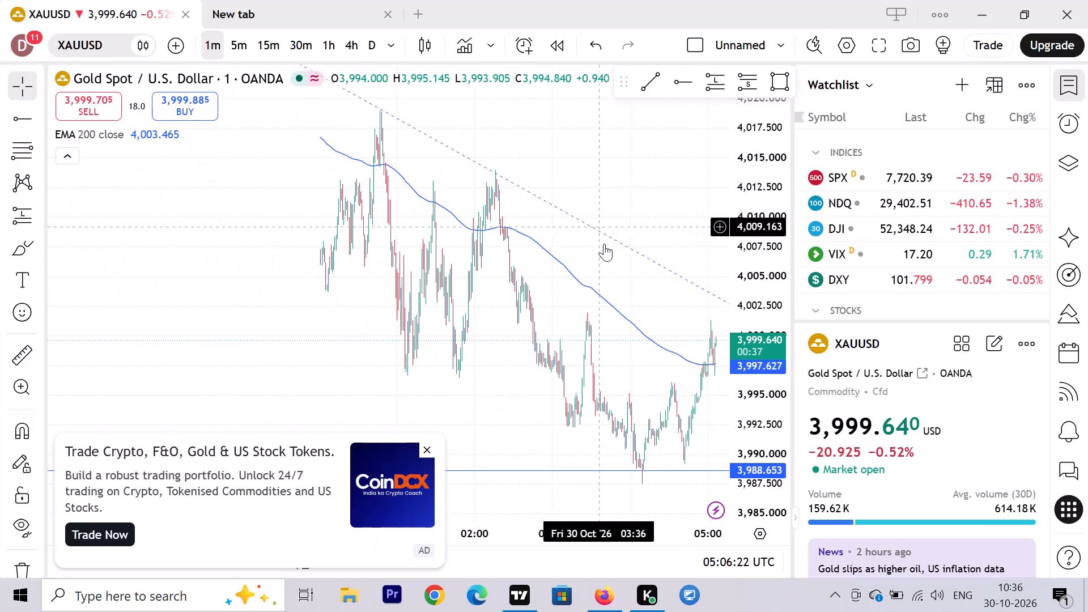
{"action": "scroll", "coordinate": [654, 364], "scroll_direction": "down", "scroll_amount": 4}
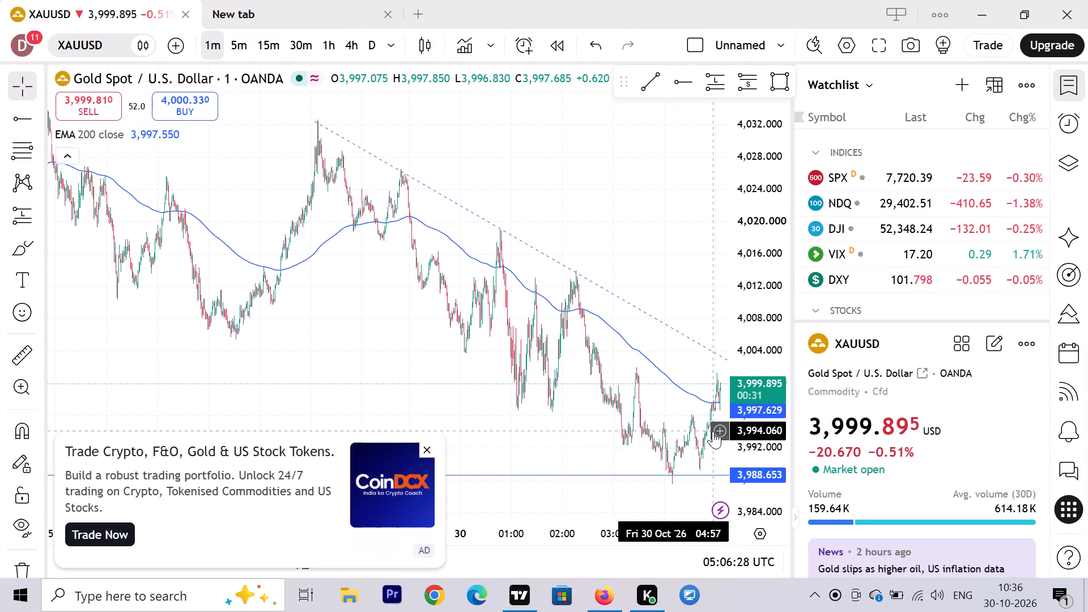
{"action": "scroll", "coordinate": [713, 431], "scroll_direction": "up", "scroll_amount": 3}
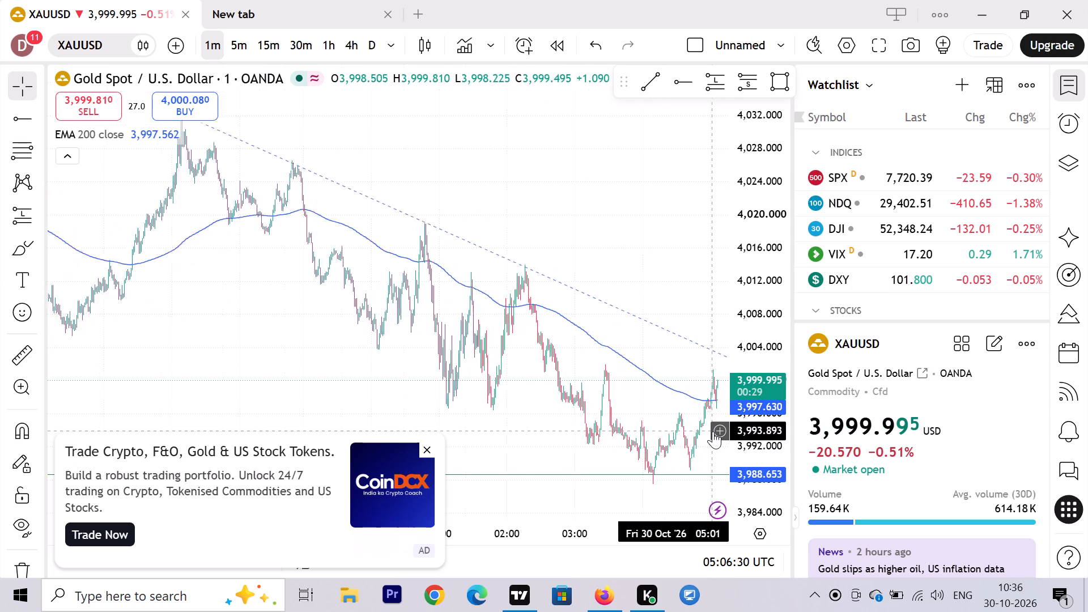
{"action": "scroll", "coordinate": [713, 431], "scroll_direction": "up", "scroll_amount": 7}
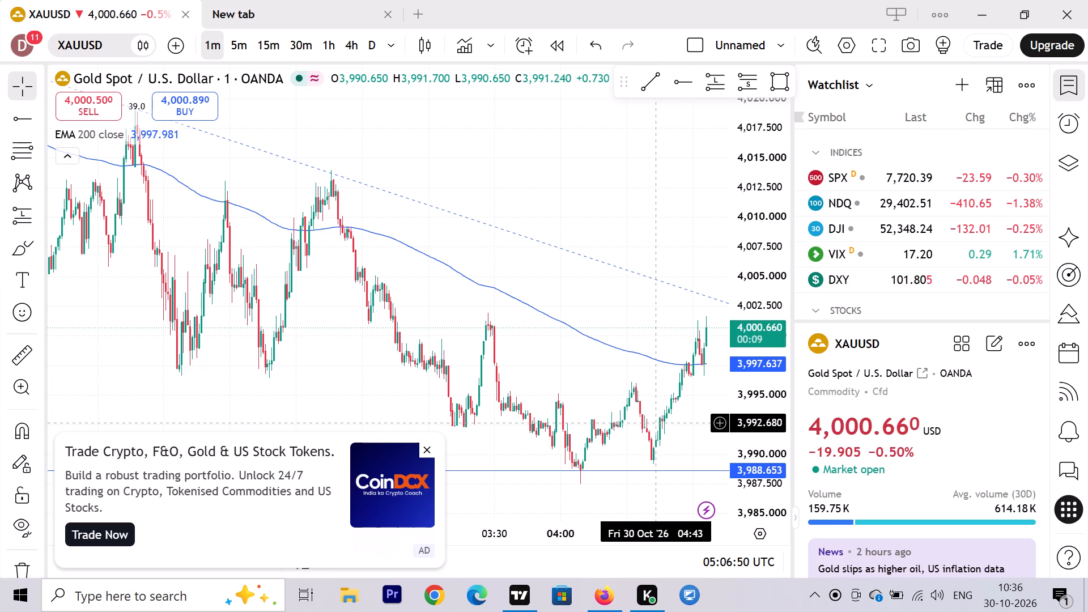
Switch to the 1-hour chart and inspect the 27–30 October candles around the horizontal ray.
{"action": "left_click", "coordinate": [333, 47]}
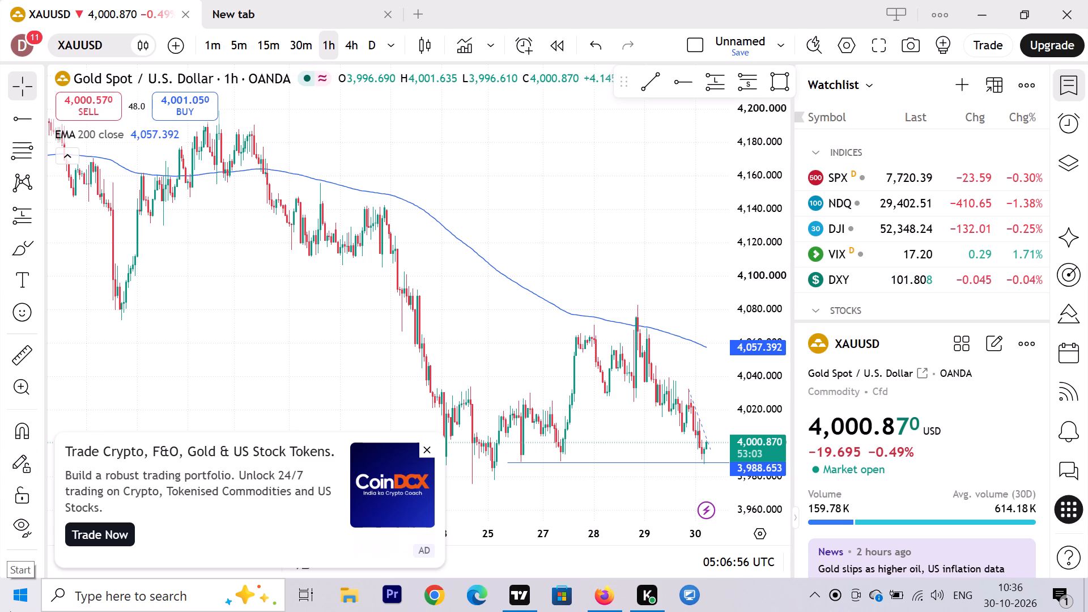
{"action": "scroll", "coordinate": [689, 469], "scroll_direction": "up", "scroll_amount": 11}
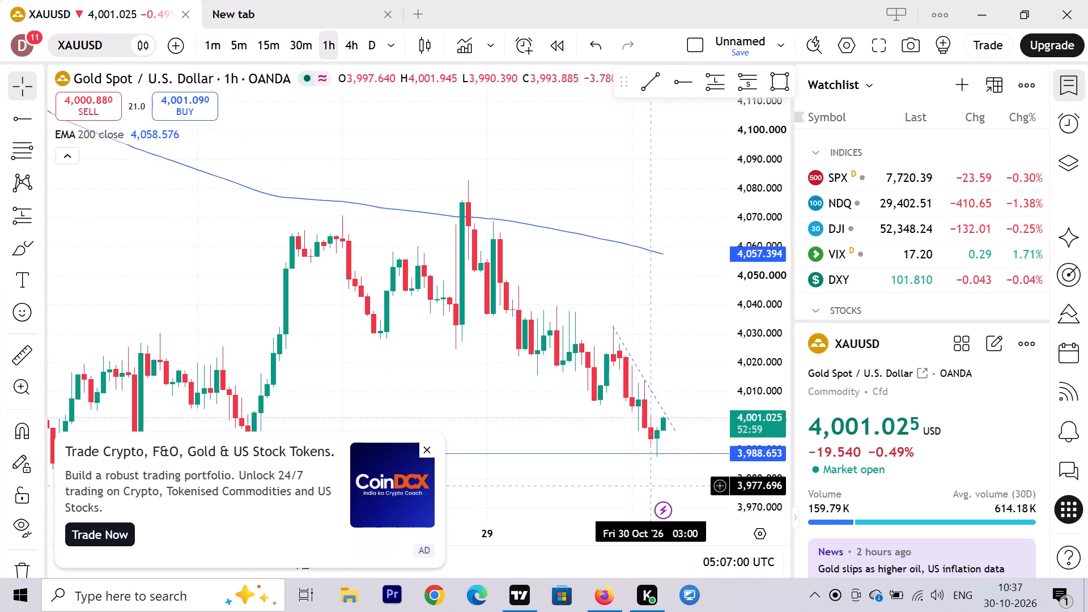
Close the advertisement covering the chart and dismiss the ad-free upgrade offer.
{"action": "left_click", "coordinate": [423, 445]}
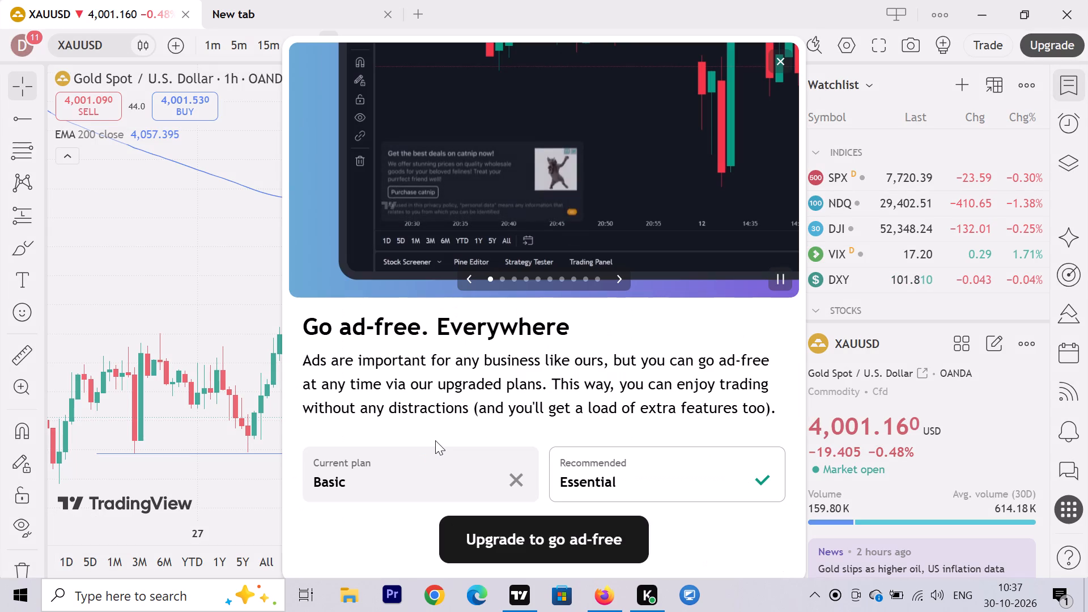
{"action": "left_click", "coordinate": [774, 57]}
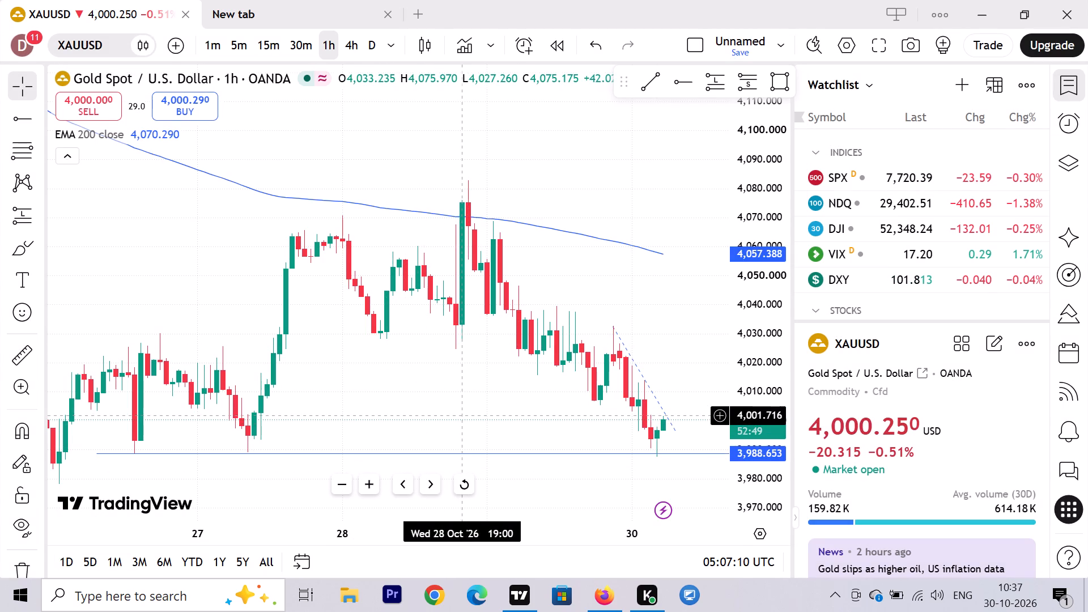
Move the horizontal support ray's start point back to 23 October 17:00, at about 3,990.06.
{"action": "scroll", "coordinate": [460, 416], "scroll_direction": "down", "scroll_amount": 8}
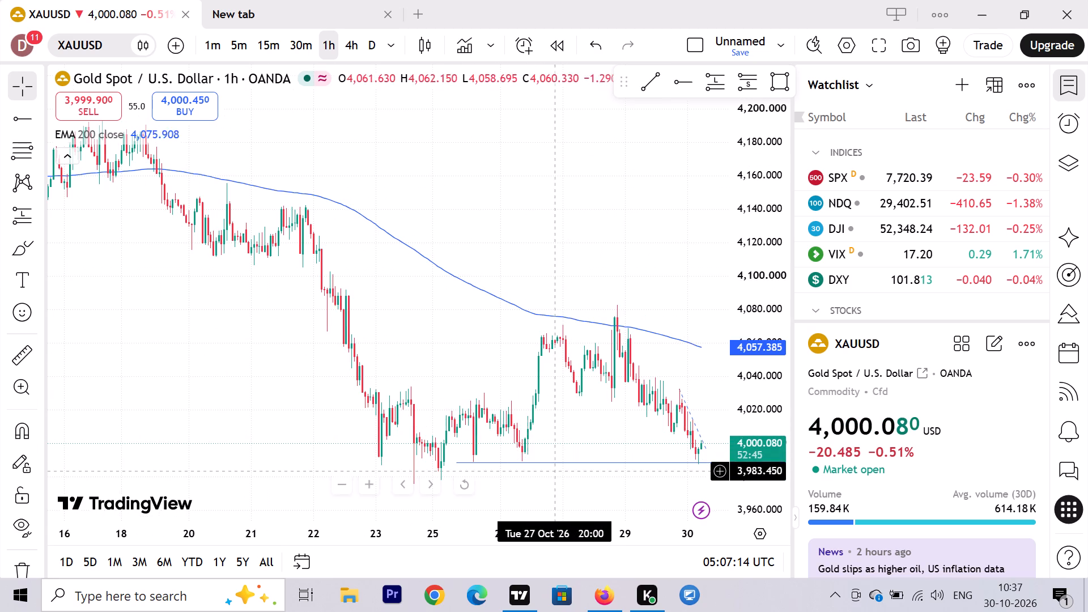
{"action": "left_click_drag", "start_coordinate": [452, 464], "coordinate": [422, 460]}
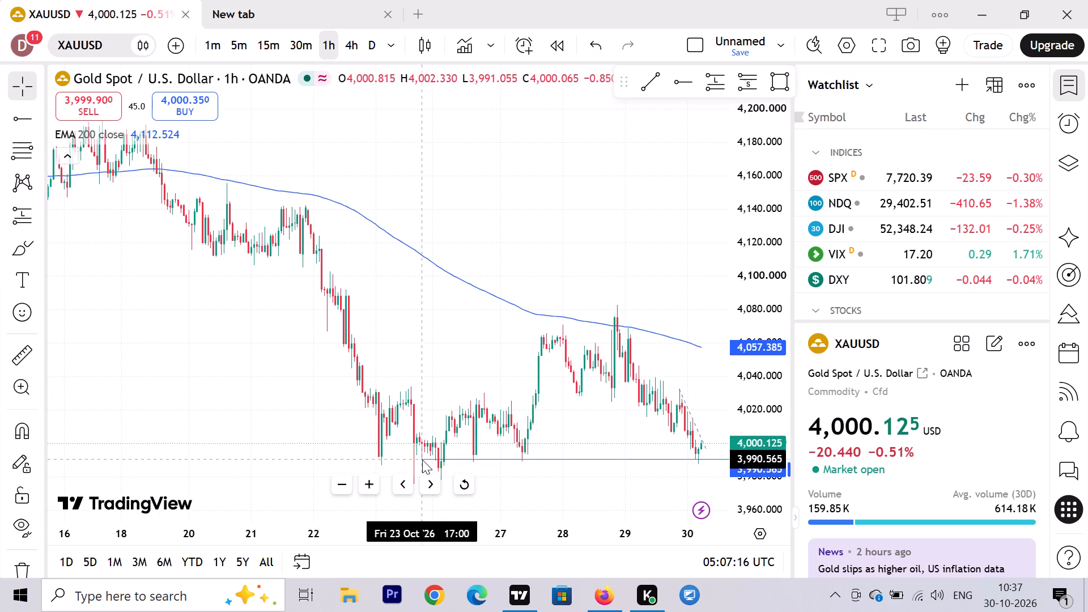
{"action": "left_click_drag", "start_coordinate": [422, 460], "coordinate": [420, 465]}
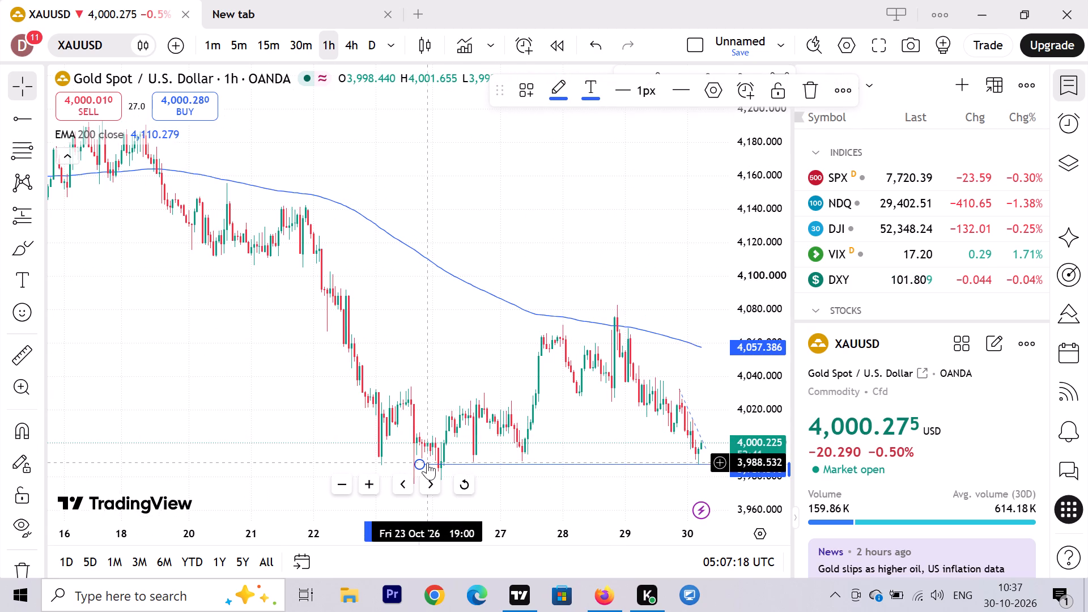
{"action": "left_click", "coordinate": [421, 464]}
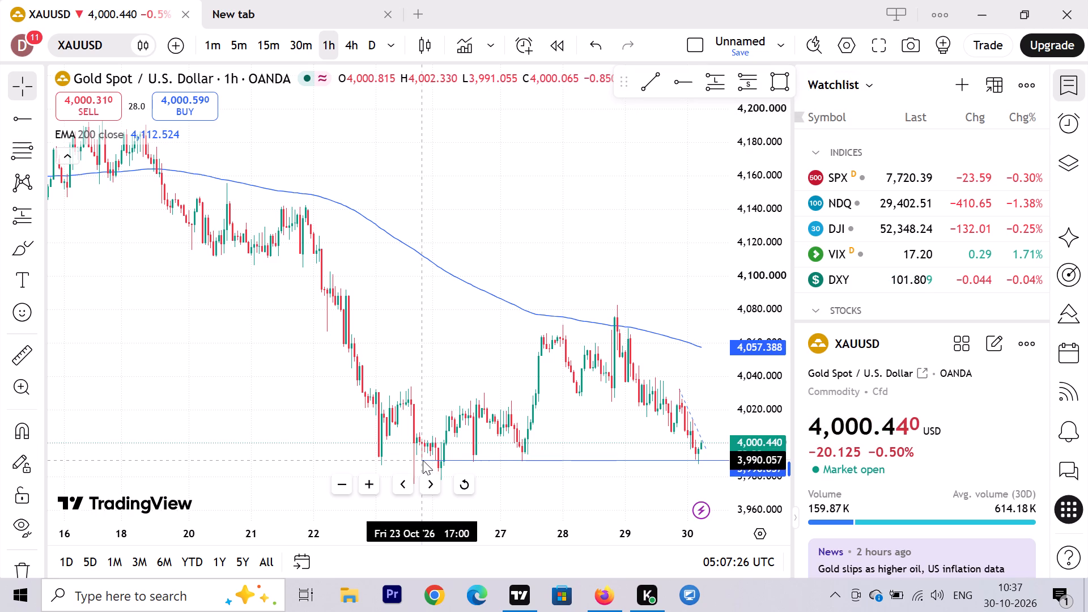
{"action": "left_click", "coordinate": [442, 348]}
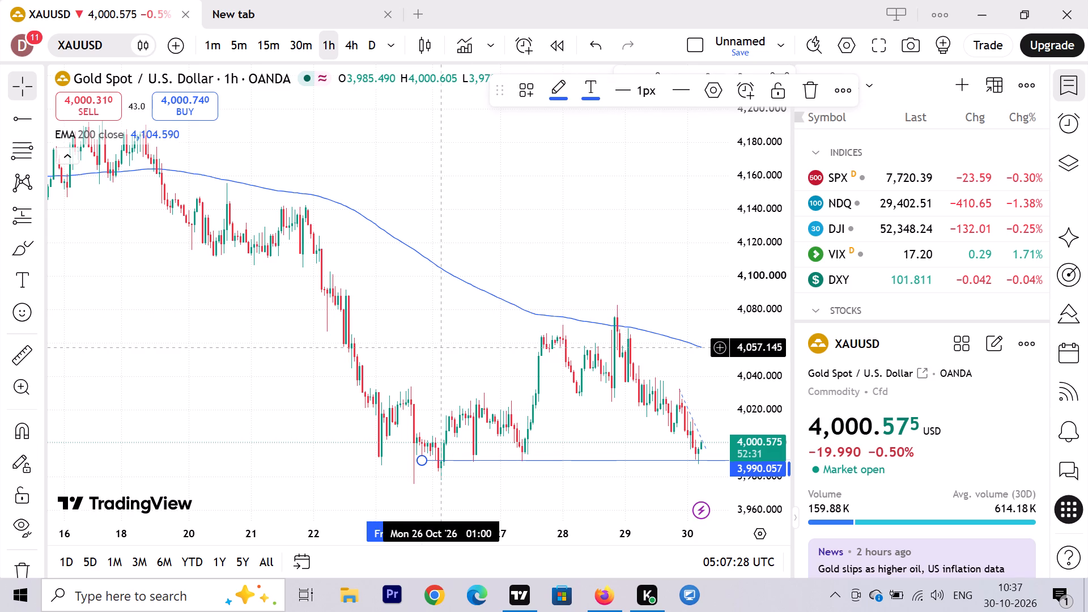
Examine the wider October price history on the 1-hour chart against the support ray.
{"action": "scroll", "coordinate": [442, 348], "scroll_direction": "down", "scroll_amount": 11}
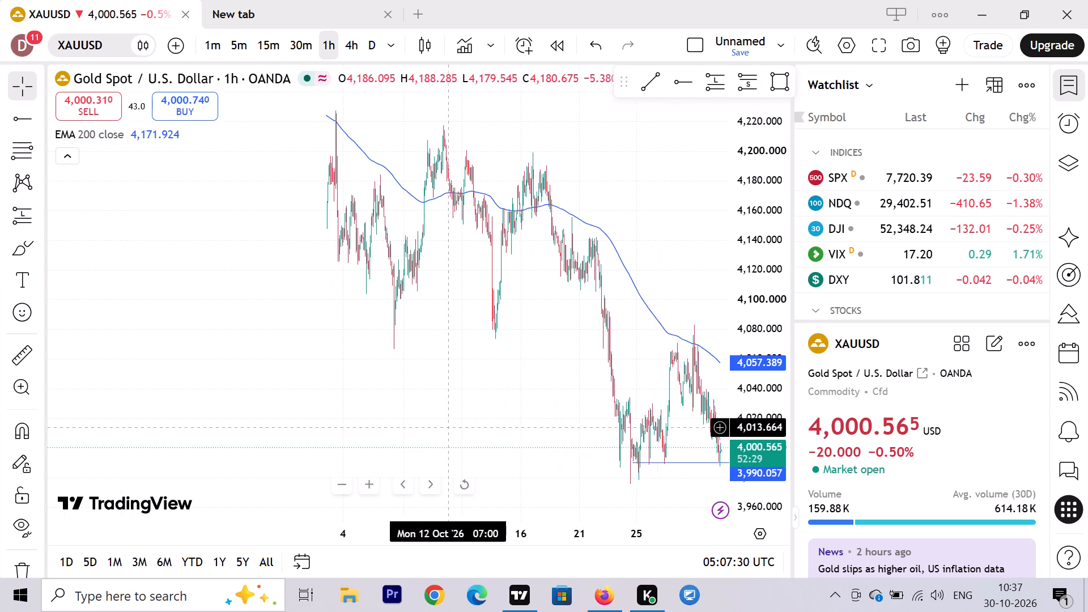
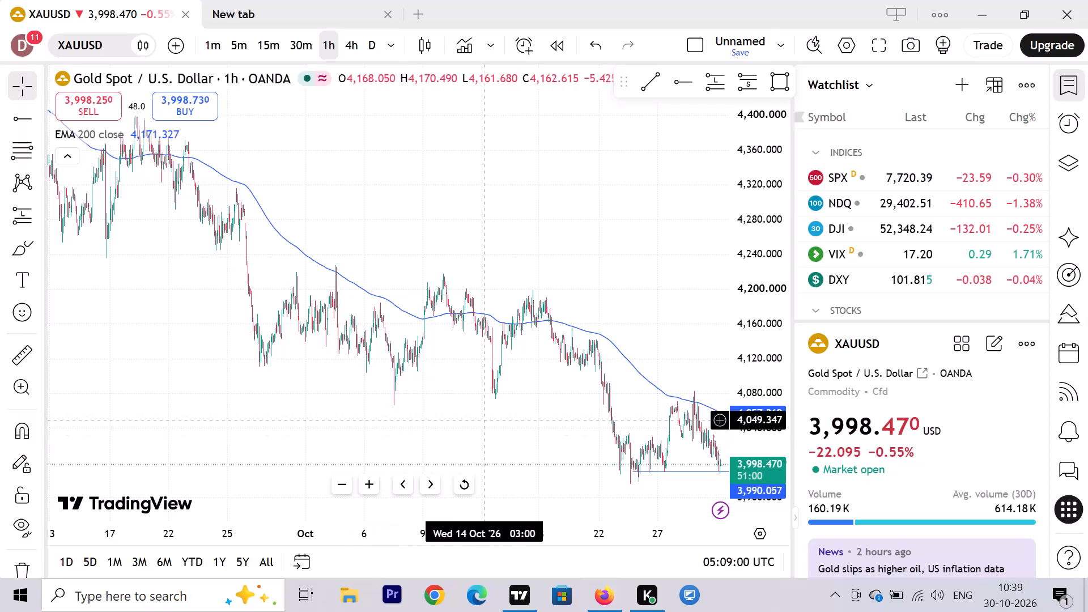
Switch from the 1-hour to the 1-minute chart and examine the 29–30 October price action against the dashed downtrend line and support ray.
{"action": "scroll", "coordinate": [485, 420], "scroll_direction": "up", "scroll_amount": 5}
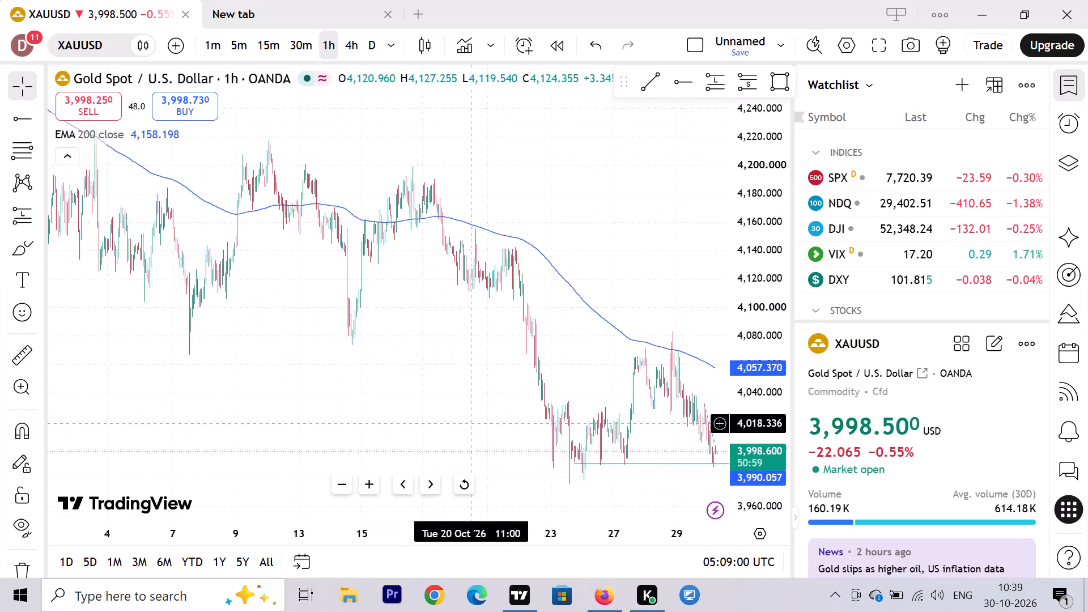
{"action": "scroll", "coordinate": [471, 424], "scroll_direction": "up", "scroll_amount": 9}
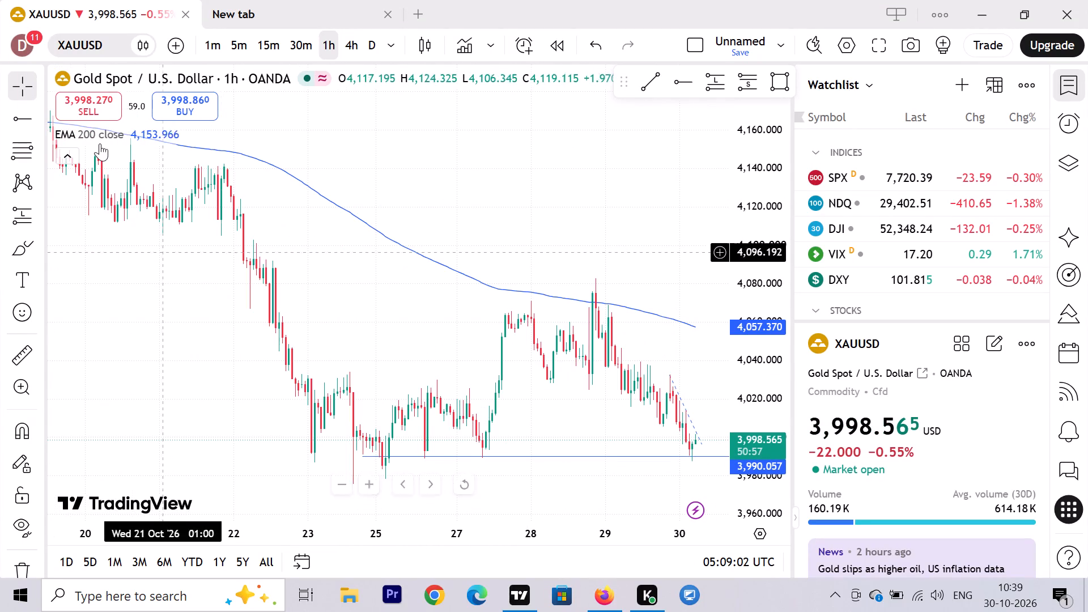
{"action": "left_click", "coordinate": [198, 49]}
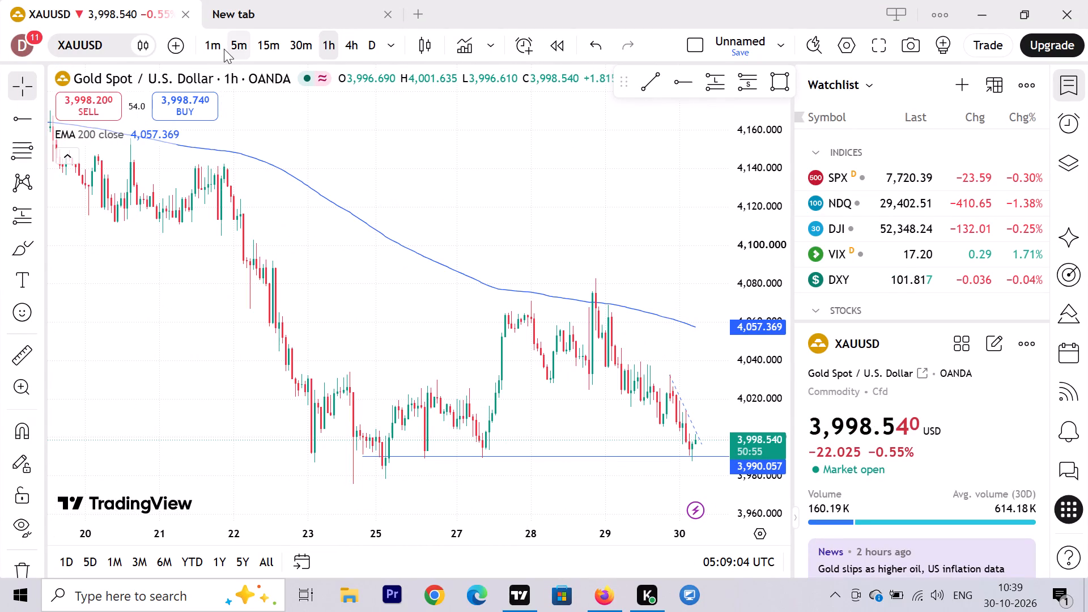
{"action": "left_click", "coordinate": [207, 46]}
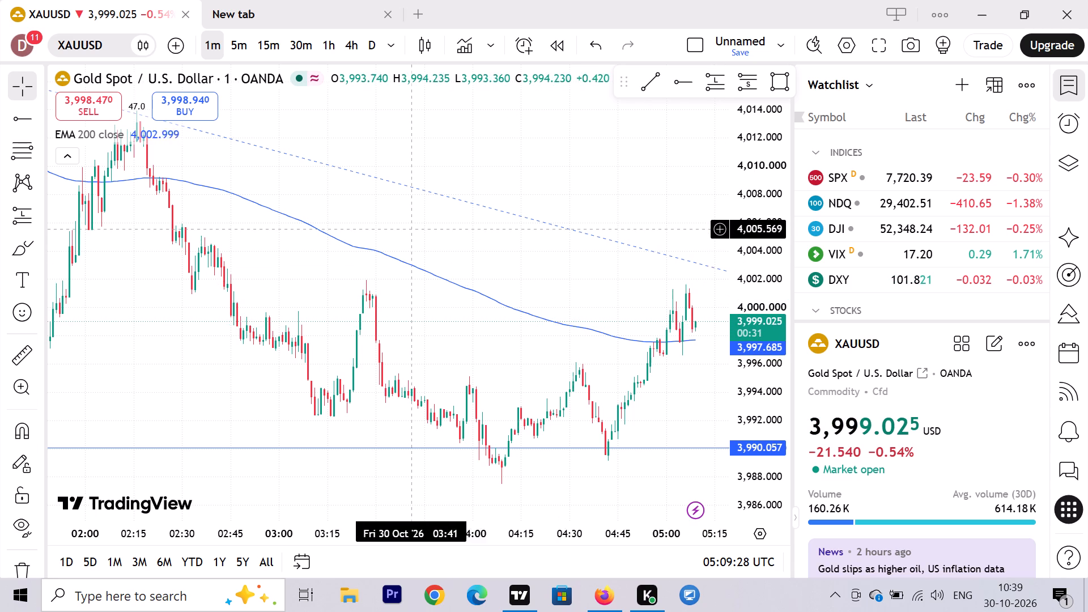
{"action": "scroll", "coordinate": [413, 229], "scroll_direction": "down", "scroll_amount": 5}
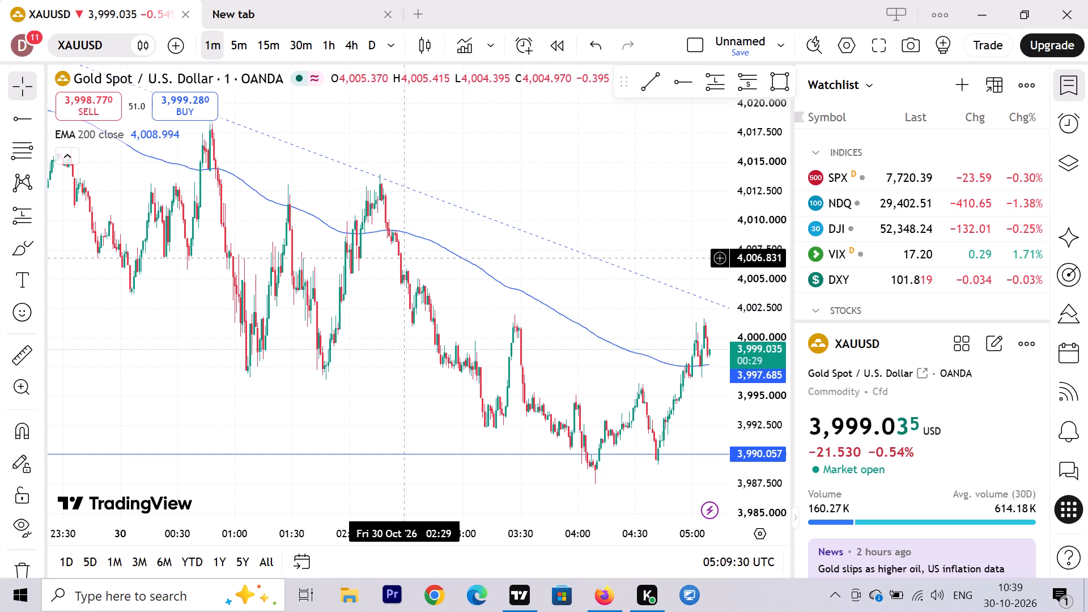
{"action": "scroll", "coordinate": [404, 258], "scroll_direction": "down", "scroll_amount": 5}
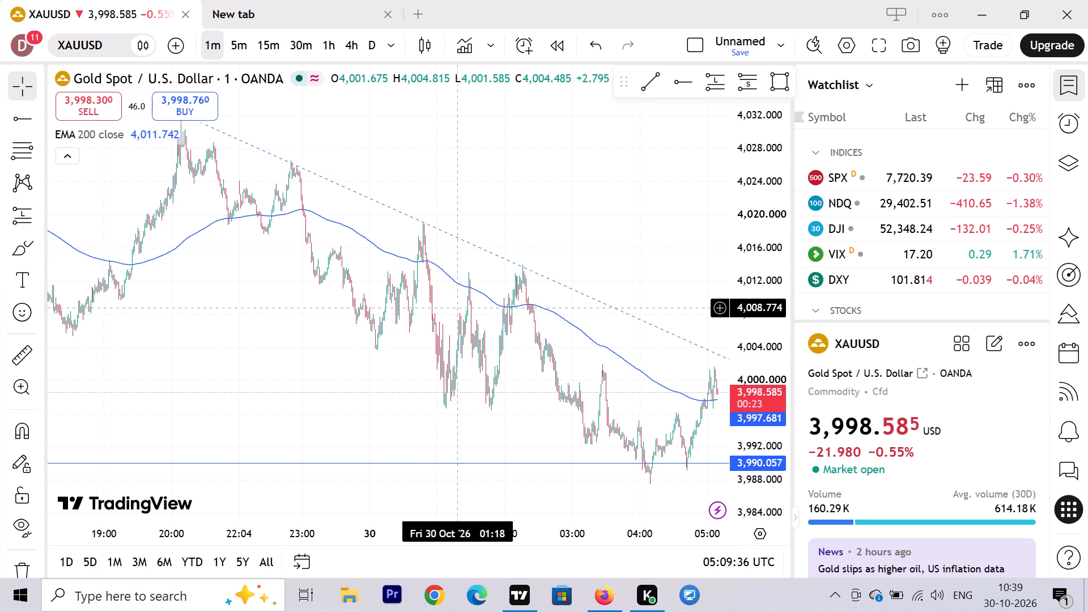
{"action": "scroll", "coordinate": [458, 308], "scroll_direction": "up", "scroll_amount": 8}
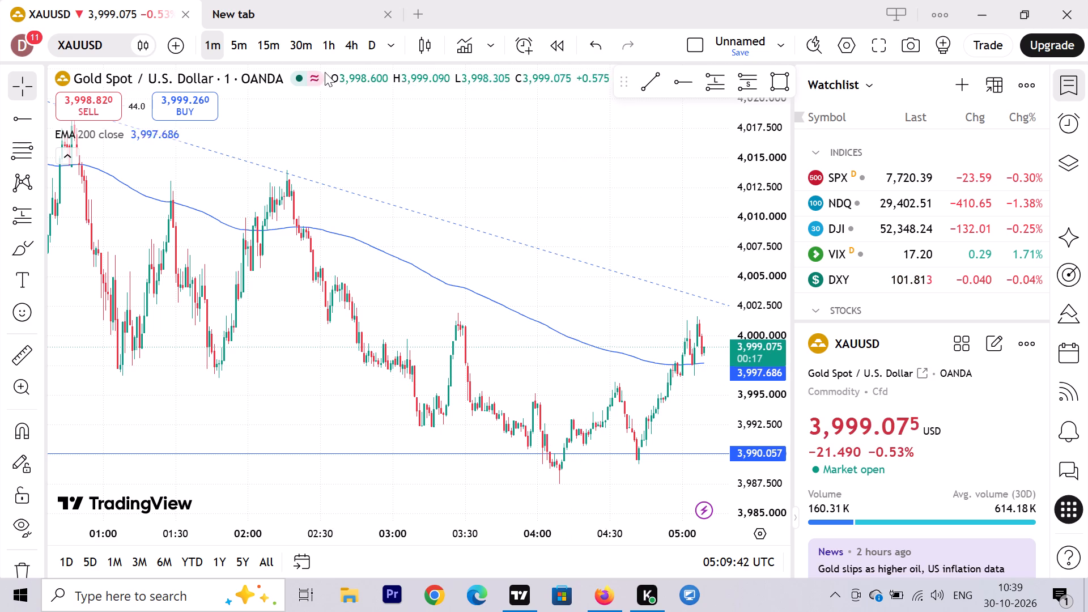
On the 15-minute chart, draw a second downtrend line from 29 October 19:45 at about 4,030.16 to 30 October 07:00 at about 3,996.50.
{"action": "left_click", "coordinate": [273, 42]}
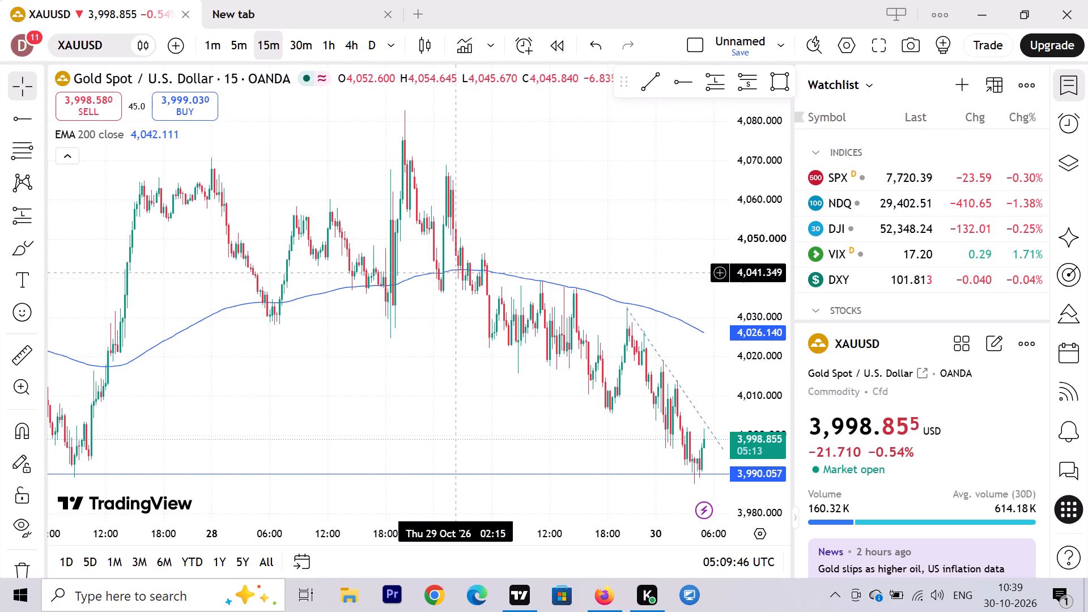
{"action": "scroll", "coordinate": [483, 296], "scroll_direction": "up", "scroll_amount": 8}
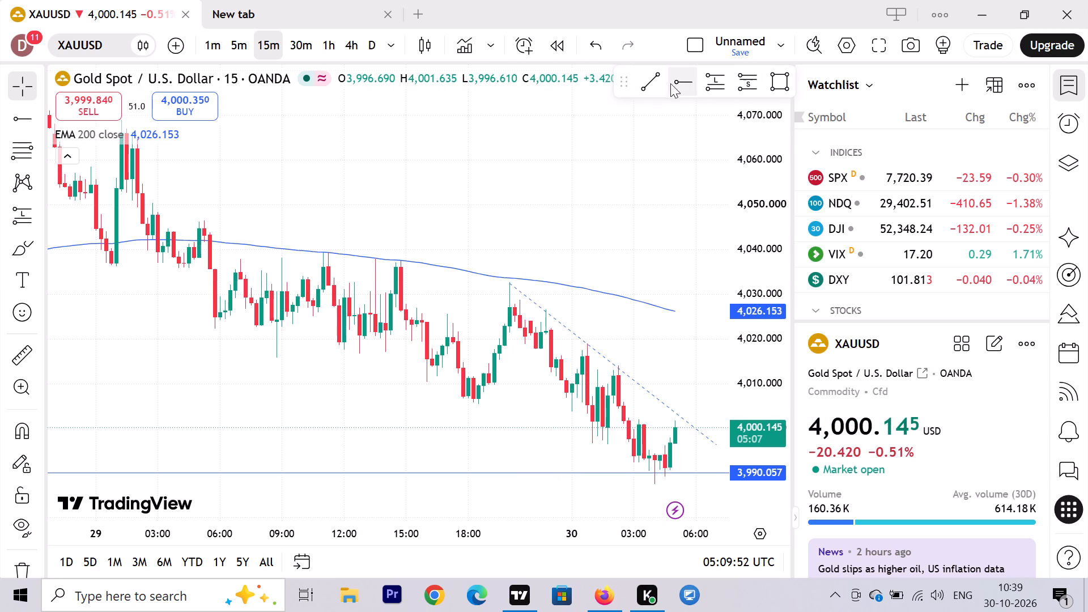
{"action": "left_click", "coordinate": [640, 84]}
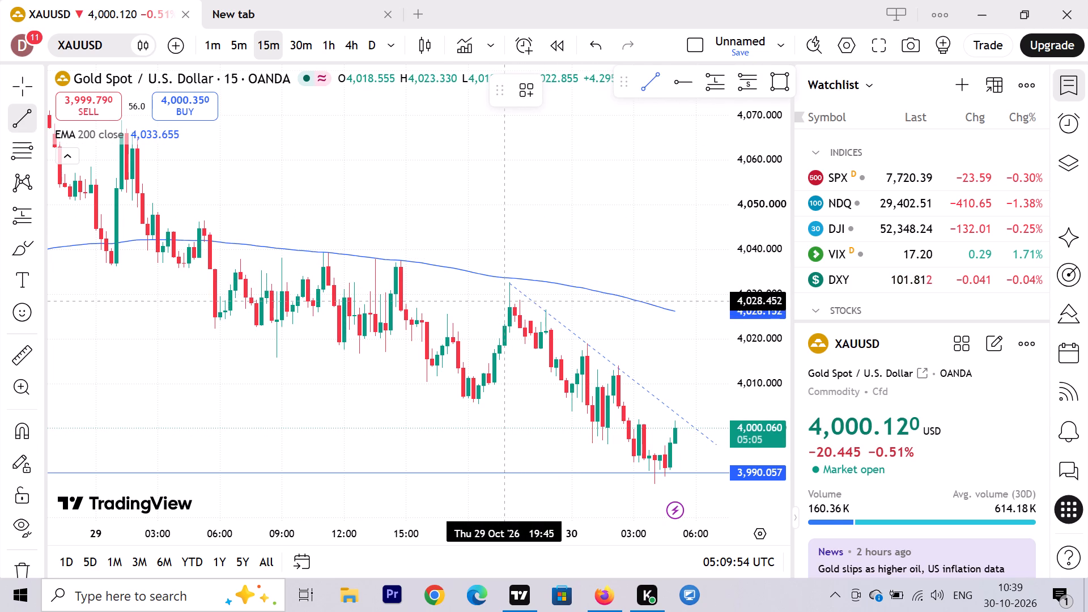
{"action": "left_click", "coordinate": [505, 294]}
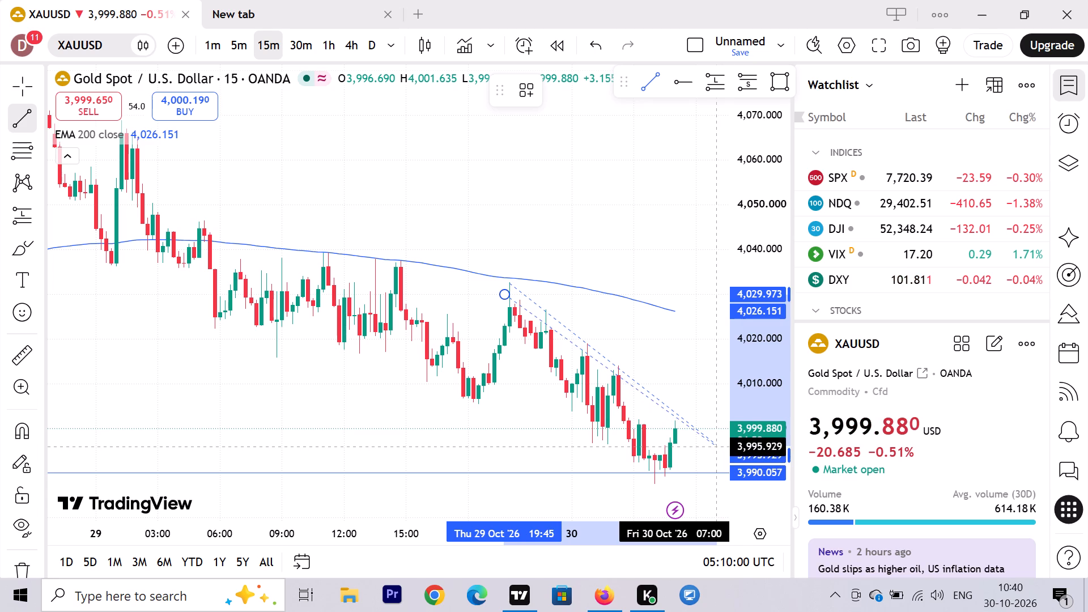
{"action": "left_click", "coordinate": [717, 444]}
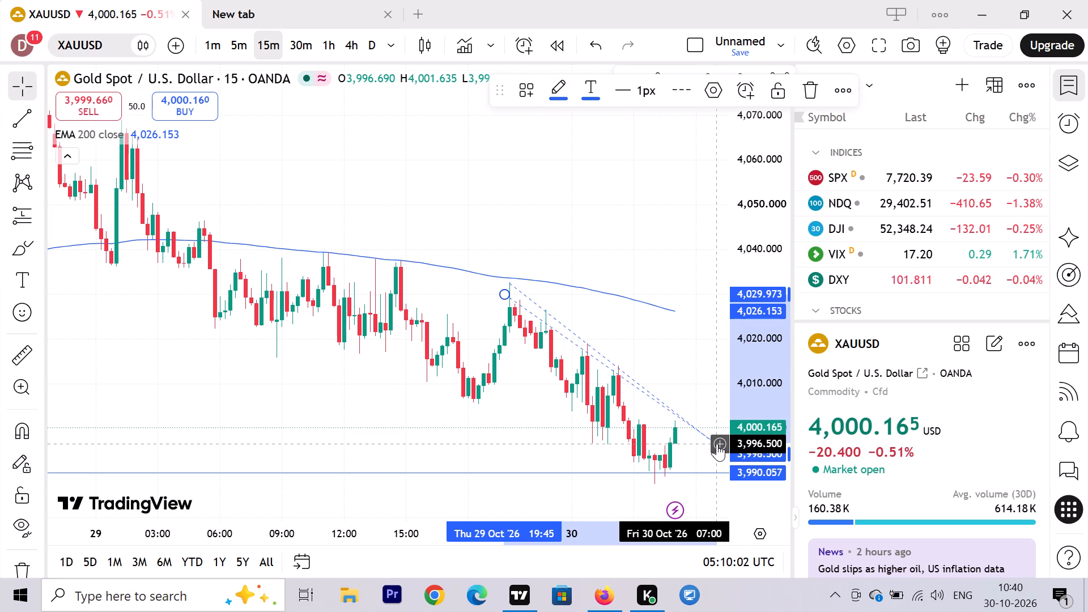
{"action": "left_click", "coordinate": [500, 294]}
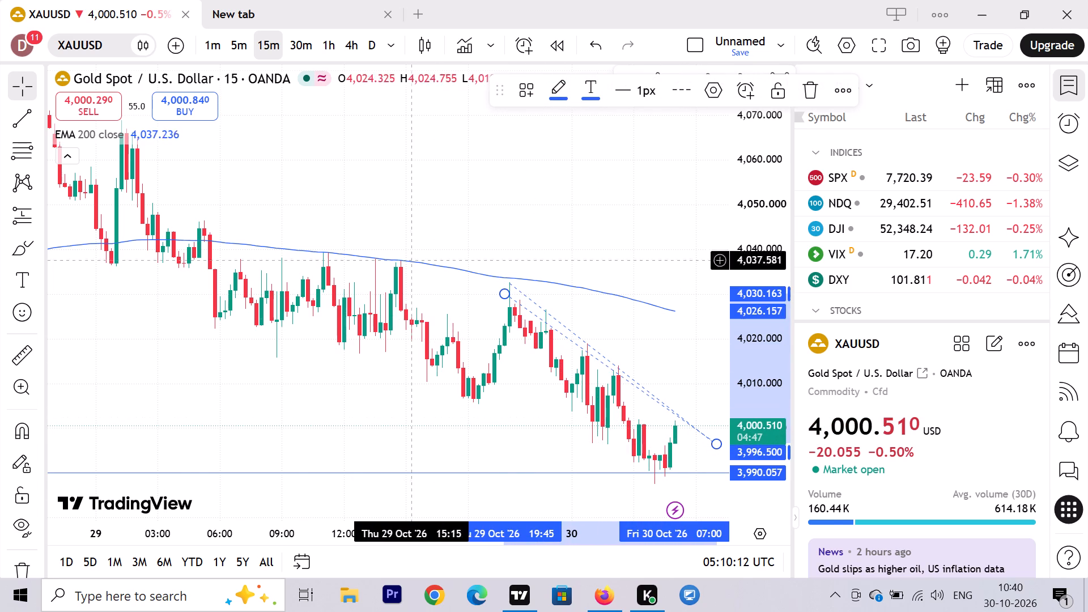
Switch back to the 1-minute chart to check the latest candles against the two downtrend lines.
{"action": "left_click", "coordinate": [205, 45]}
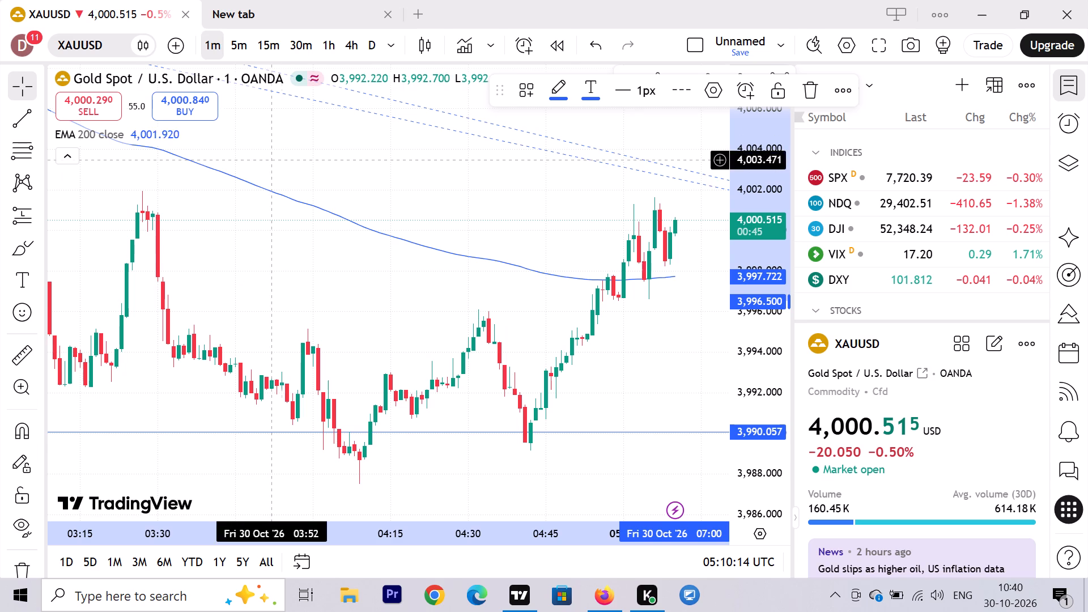
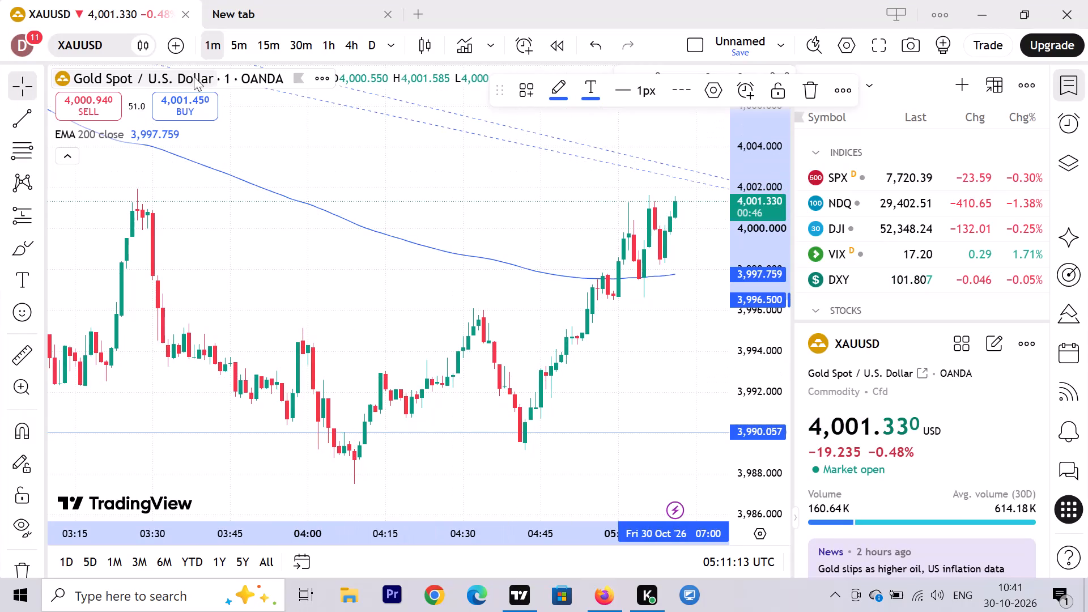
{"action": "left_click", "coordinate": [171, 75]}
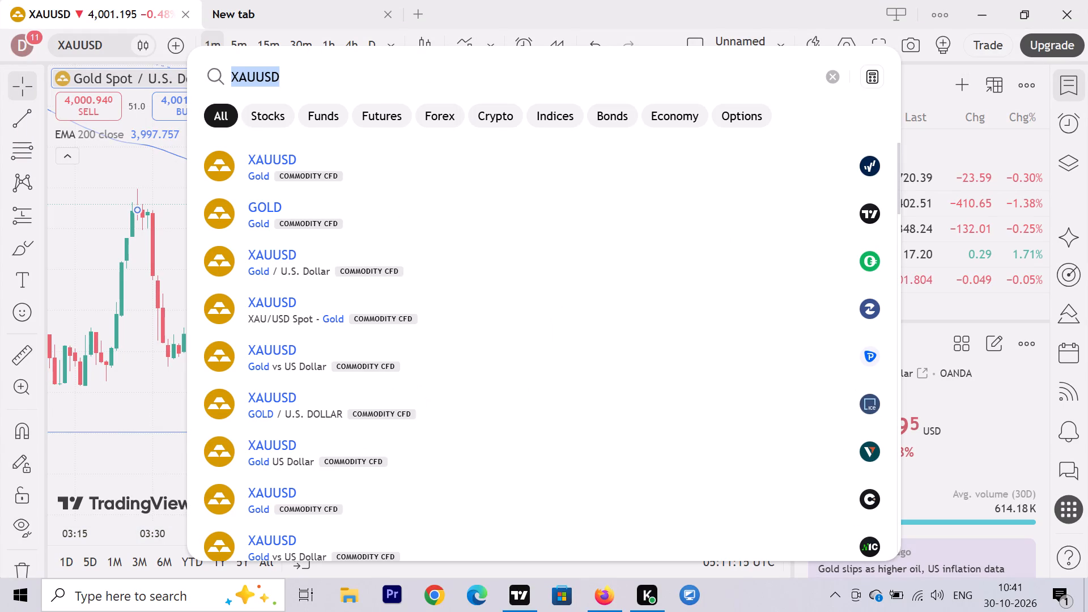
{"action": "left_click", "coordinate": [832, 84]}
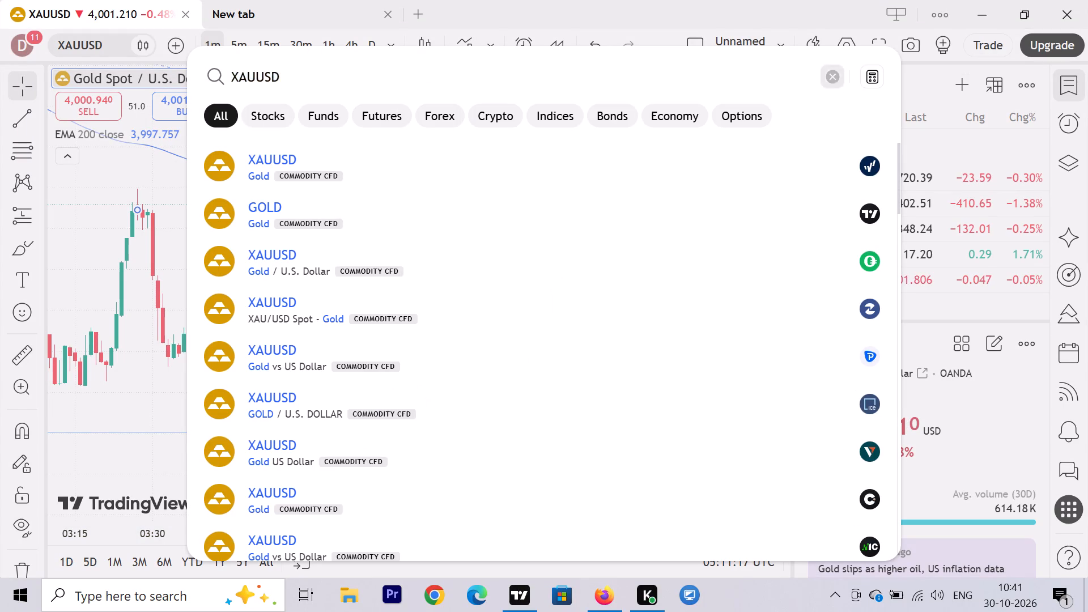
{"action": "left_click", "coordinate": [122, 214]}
Expand the watchlist's Crypto section and open the Bitstamp BTCUSD chart.
{"action": "scroll", "coordinate": [887, 254], "scroll_direction": "down", "scroll_amount": 4}
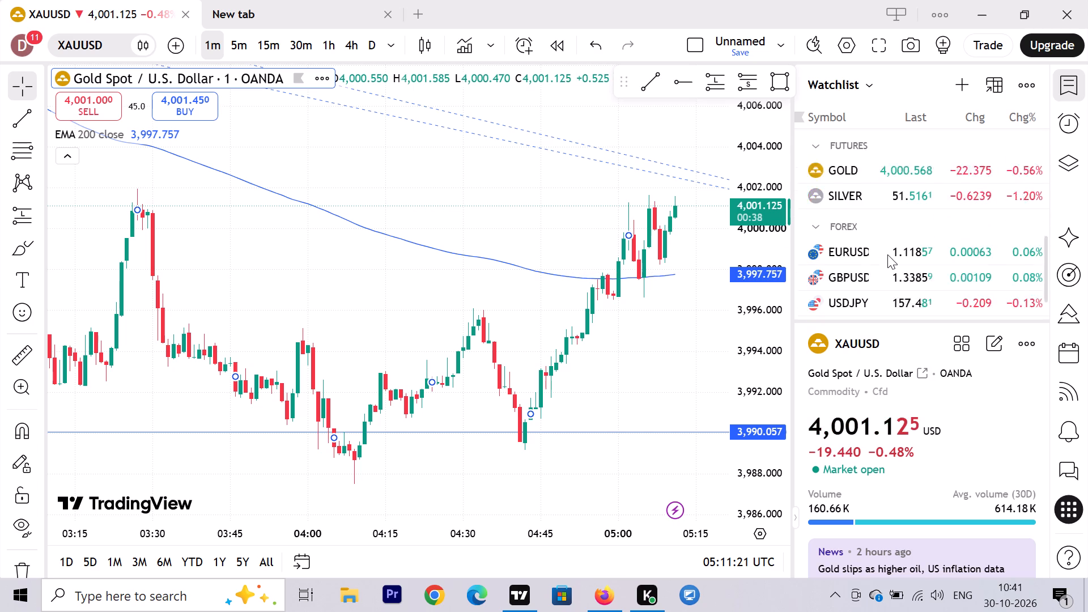
{"action": "scroll", "coordinate": [887, 254], "scroll_direction": "up", "scroll_amount": 2}
{"action": "scroll", "coordinate": [887, 254], "scroll_direction": "down", "scroll_amount": 3}
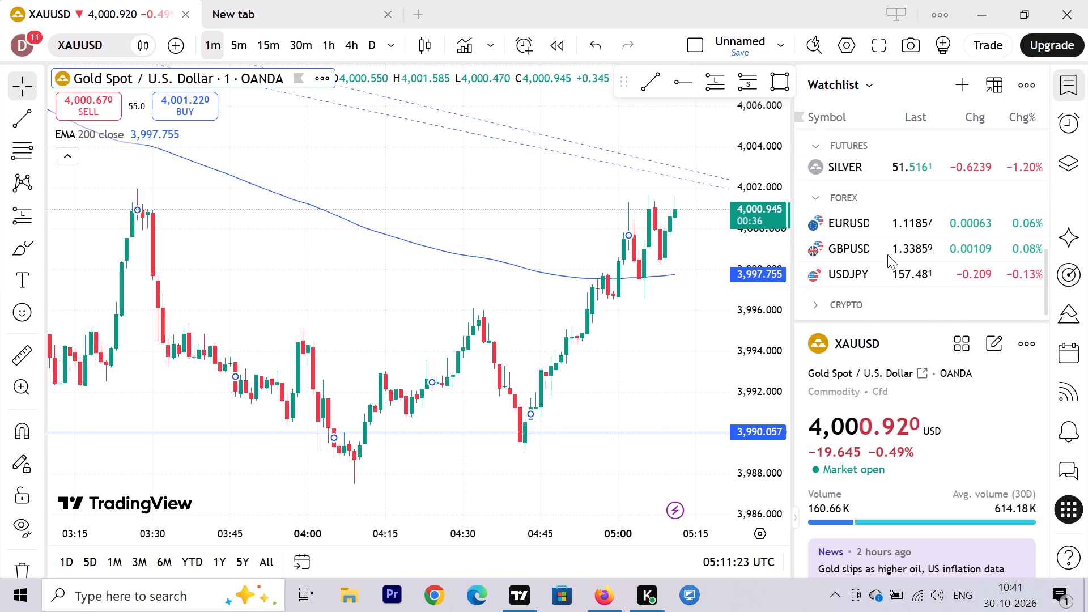
{"action": "scroll", "coordinate": [887, 254], "scroll_direction": "down", "scroll_amount": 5}
{"action": "left_click", "coordinate": [849, 305]}
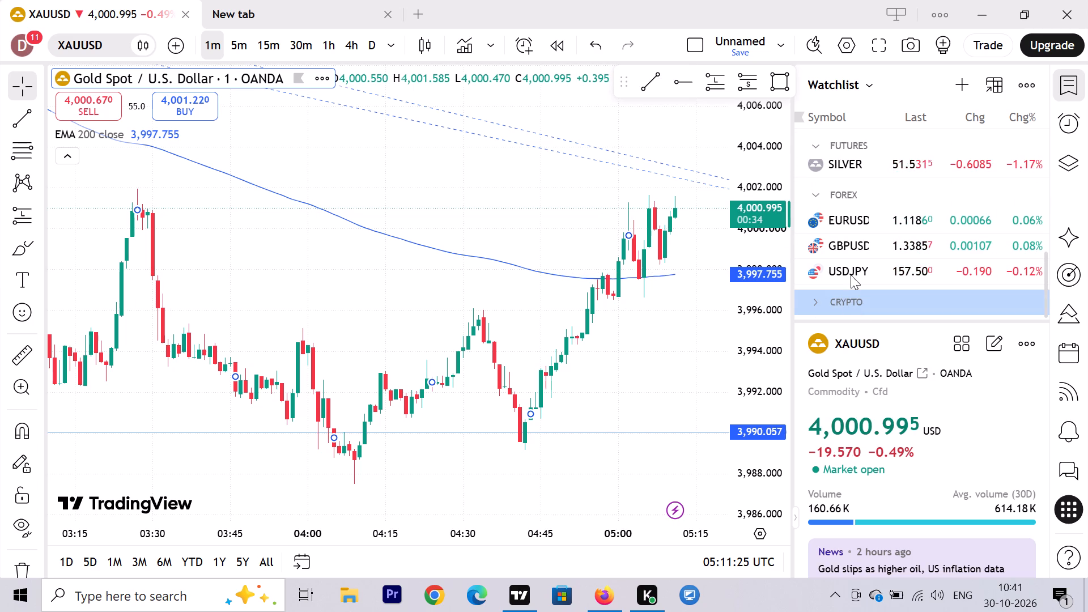
{"action": "scroll", "coordinate": [852, 249], "scroll_direction": "down", "scroll_amount": 4}
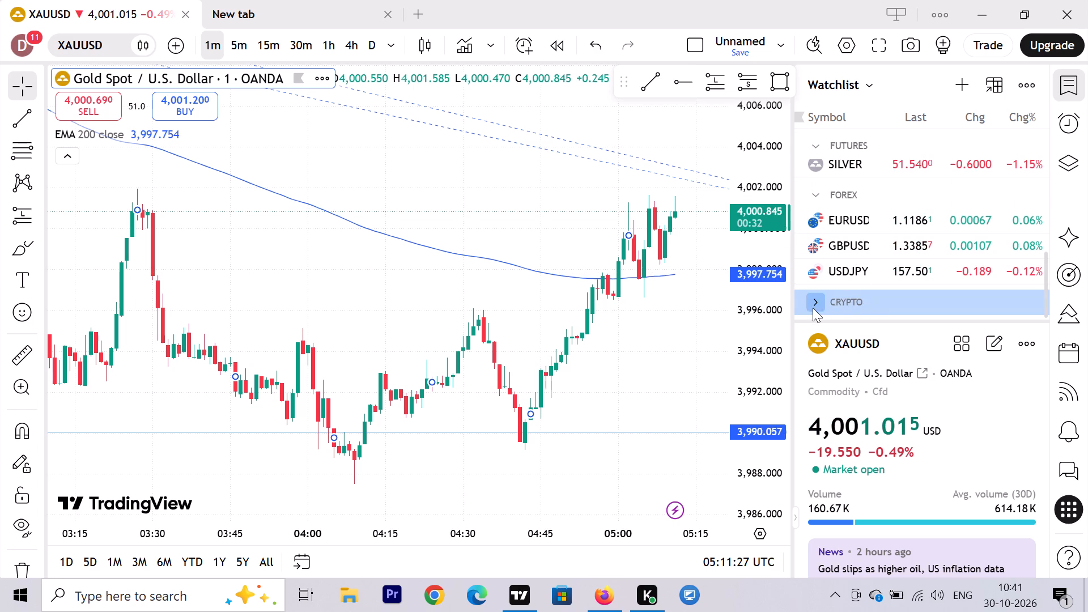
{"action": "left_click", "coordinate": [813, 308]}
{"action": "scroll", "coordinate": [896, 291], "scroll_direction": "down", "scroll_amount": 4}
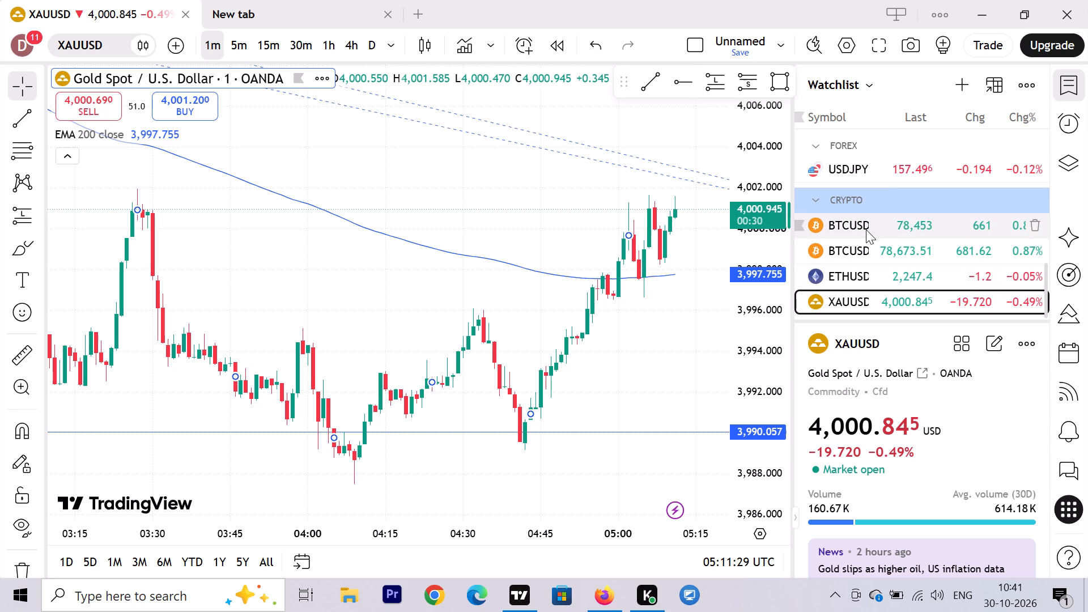
{"action": "left_click", "coordinate": [866, 227]}
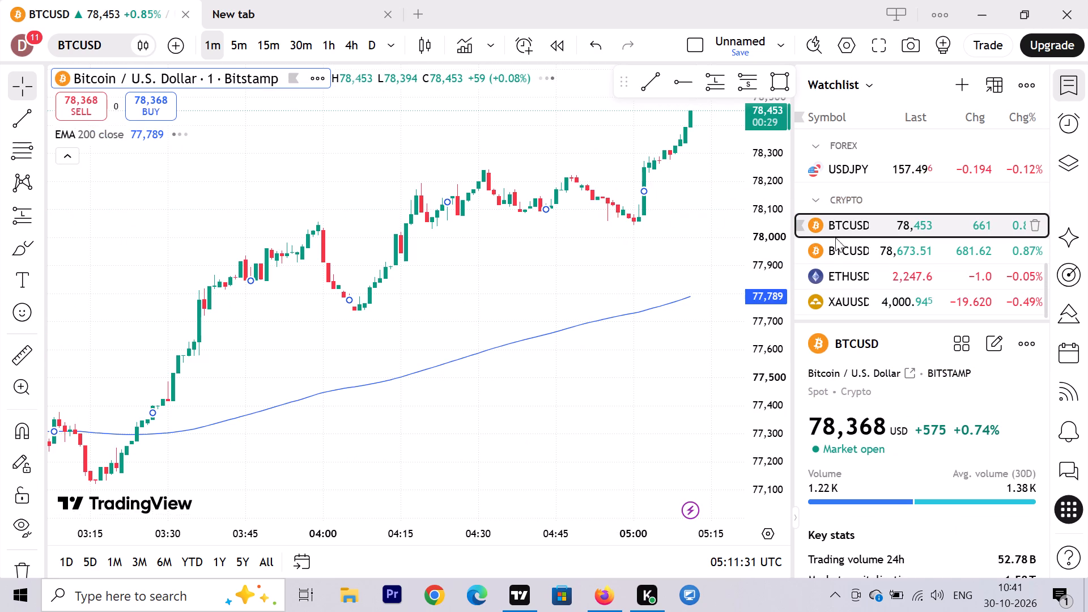
Examine the 29–30 October BTCUSD price action on the 1-minute chart against the 200-period EMA.
{"action": "scroll", "coordinate": [615, 377], "scroll_direction": "down", "scroll_amount": 17}
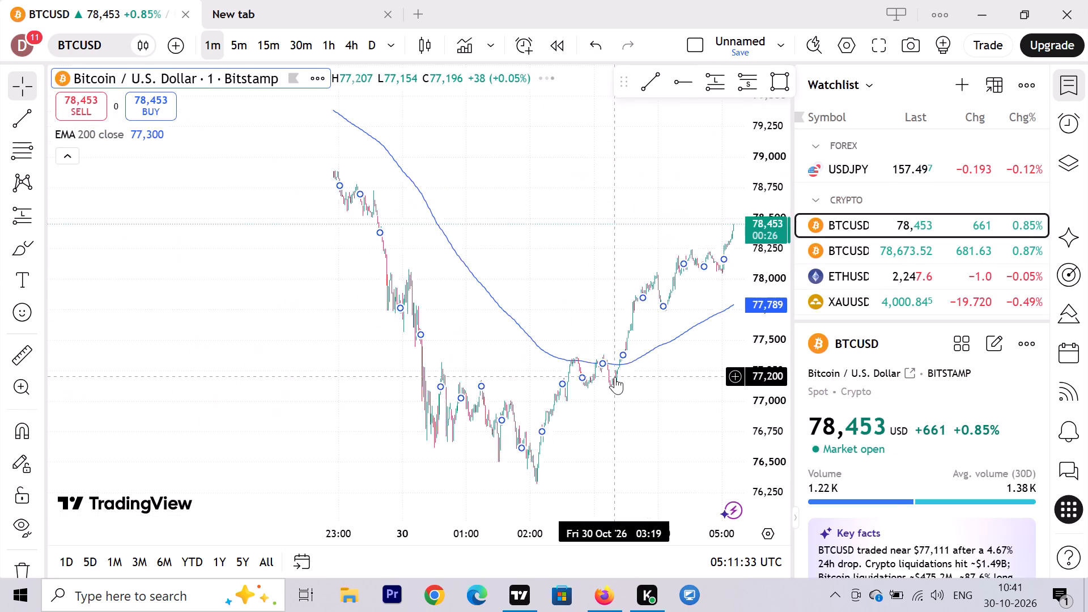
{"action": "scroll", "coordinate": [615, 377], "scroll_direction": "down", "scroll_amount": 17}
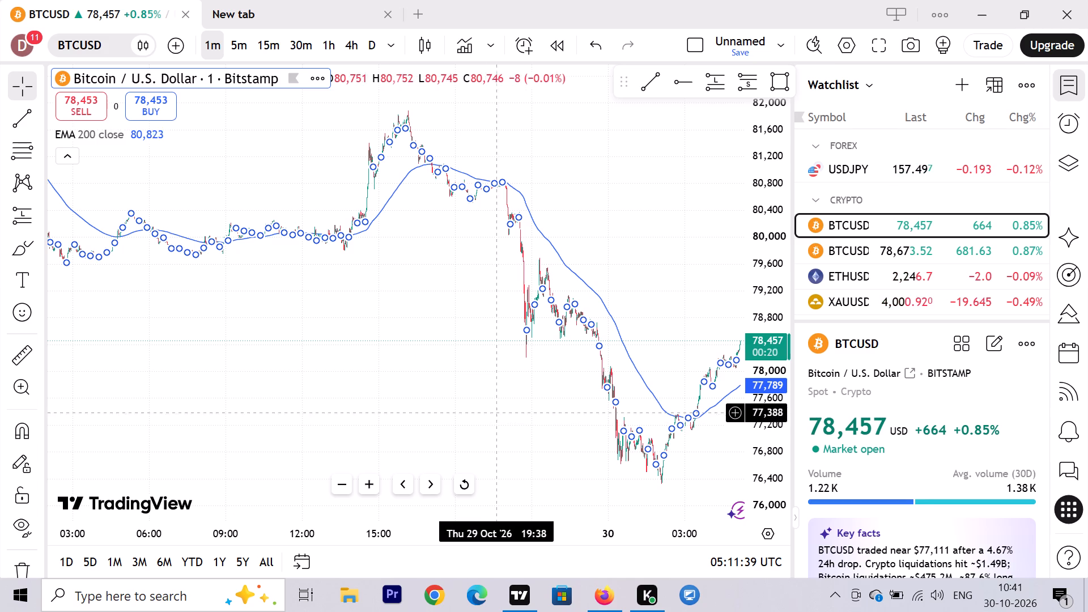
{"action": "left_click_drag", "start_coordinate": [525, 158], "coordinate": [556, 171]}
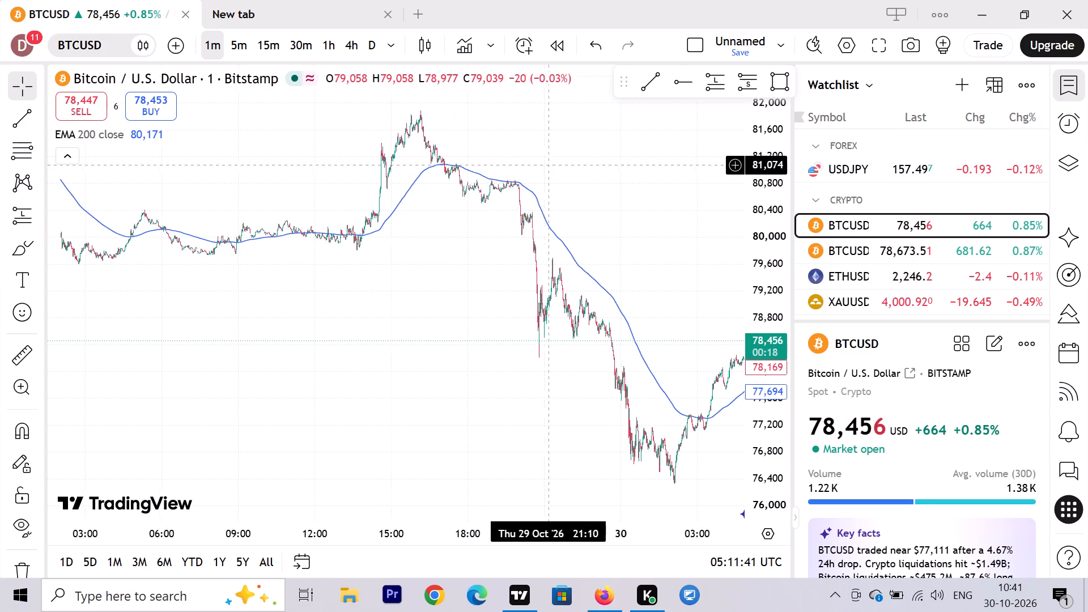
{"action": "left_click_drag", "start_coordinate": [556, 171], "coordinate": [641, 215]}
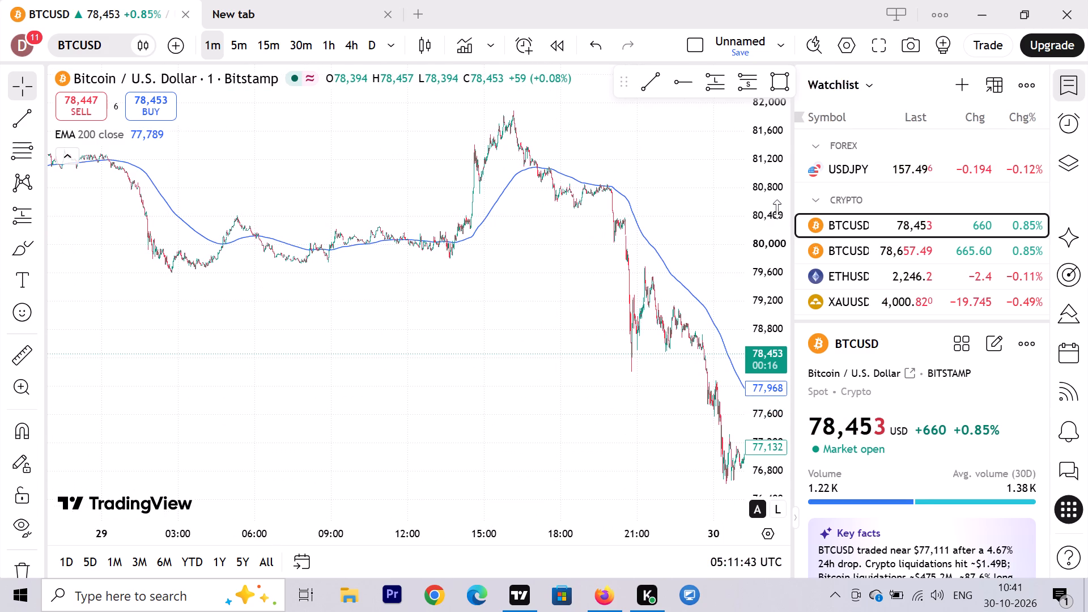
{"action": "scroll", "coordinate": [776, 211], "scroll_direction": "down", "scroll_amount": 12}
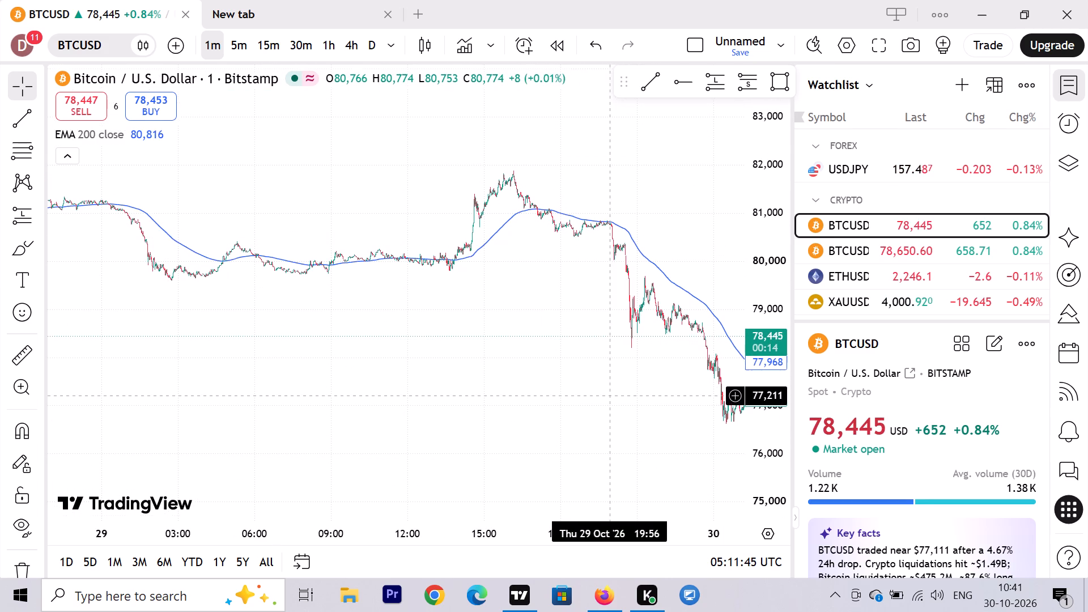
{"action": "left_click_drag", "start_coordinate": [610, 396], "coordinate": [395, 365]}
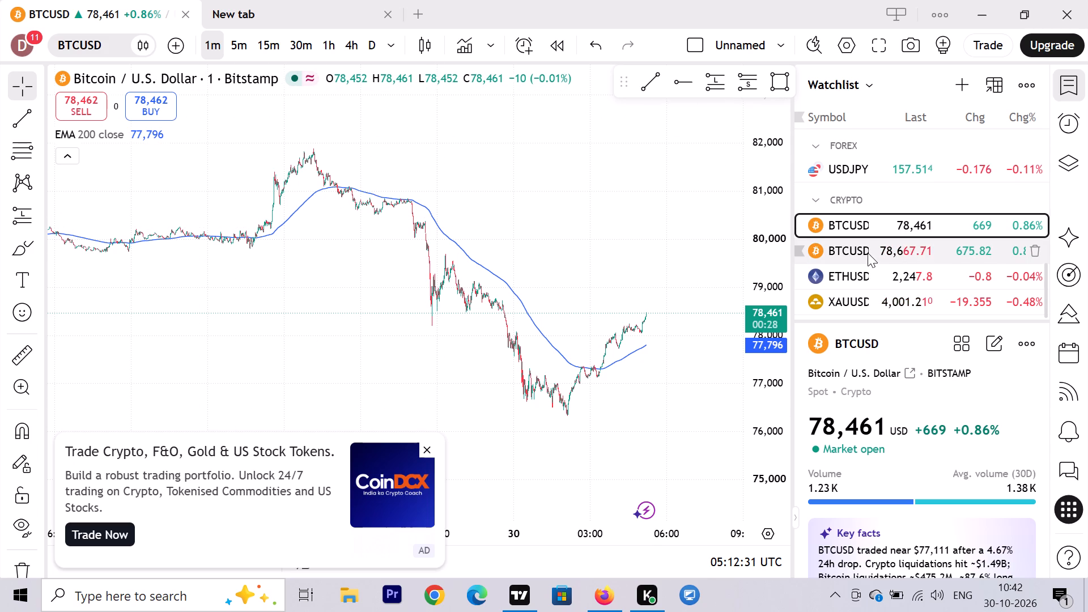
Switch back to the XAUUSD chart and examine the latest 1-minute candles against the two dashed downtrend lines and the 3,990.057 support ray.
{"action": "scroll", "coordinate": [868, 253], "scroll_direction": "down", "scroll_amount": 3}
{"action": "left_click", "coordinate": [884, 297]}
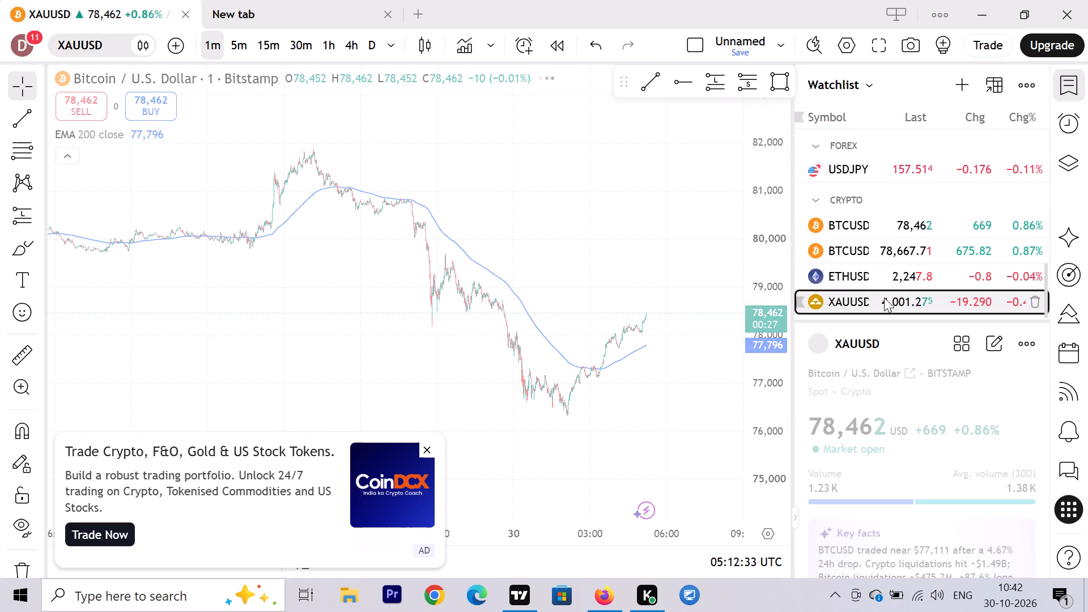
{"action": "scroll", "coordinate": [584, 355], "scroll_direction": "down", "scroll_amount": 2}
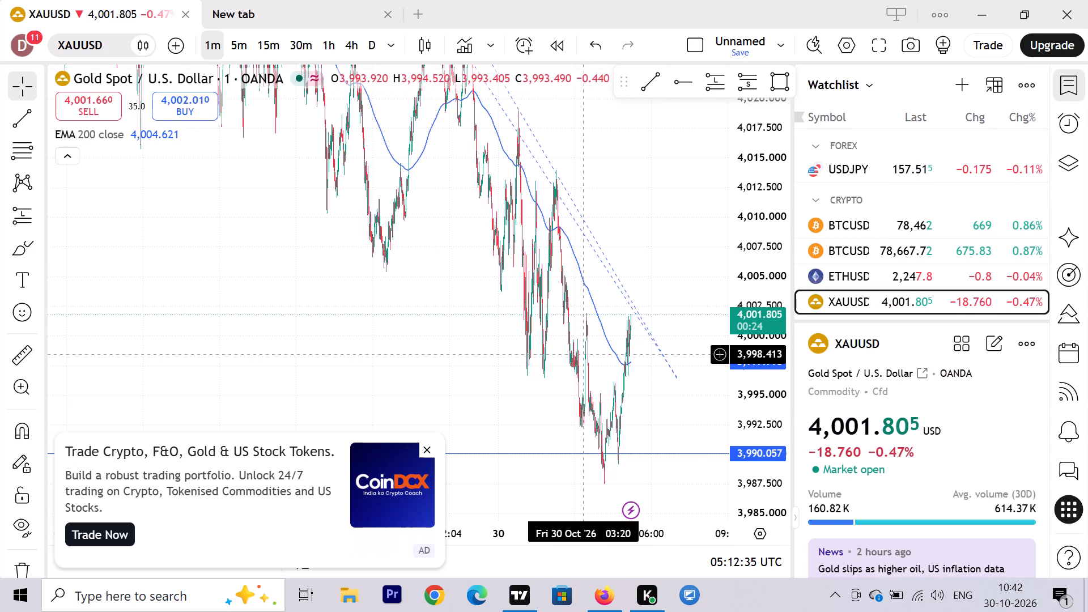
{"action": "scroll", "coordinate": [584, 355], "scroll_direction": "down", "scroll_amount": 1}
{"action": "scroll", "coordinate": [600, 359], "scroll_direction": "up", "scroll_amount": 15}
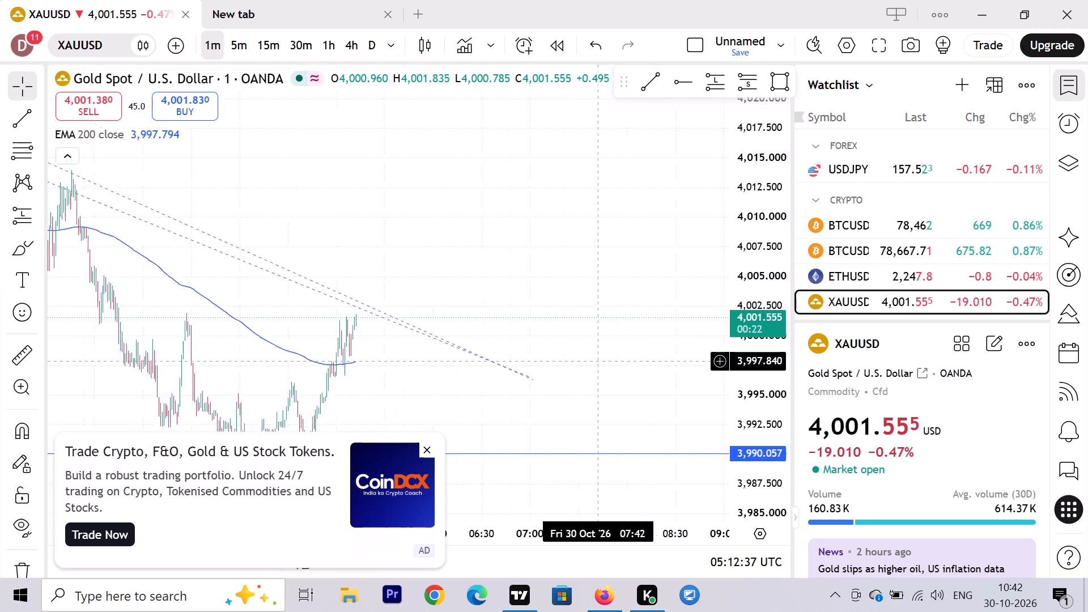
{"action": "scroll", "coordinate": [597, 360], "scroll_direction": "up", "scroll_amount": 4}
{"action": "left_click_drag", "start_coordinate": [529, 380], "coordinate": [776, 335]}
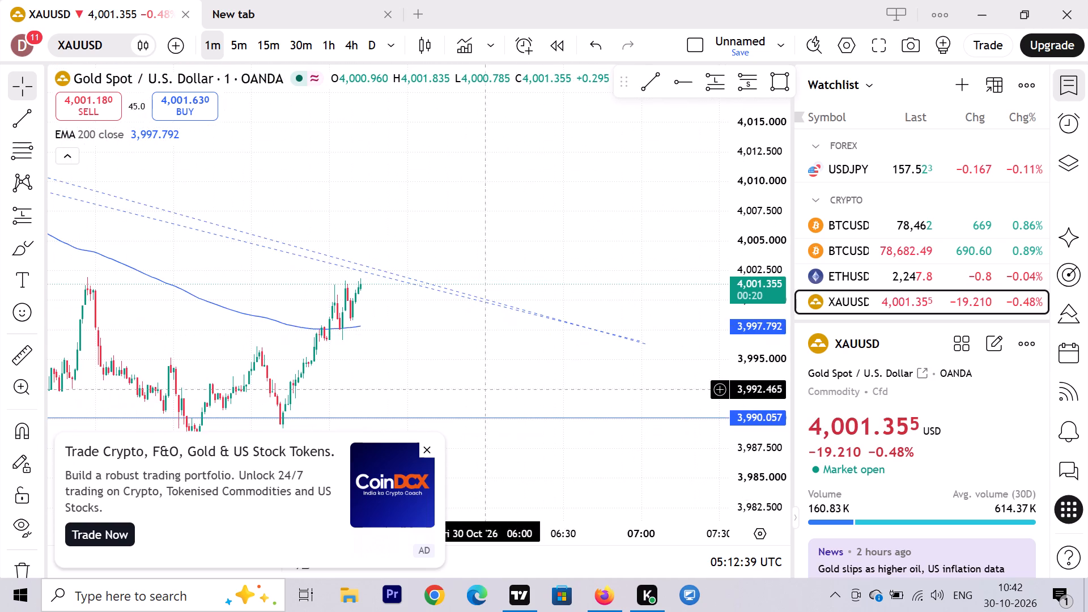
{"action": "left_click_drag", "start_coordinate": [454, 385], "coordinate": [668, 423]}
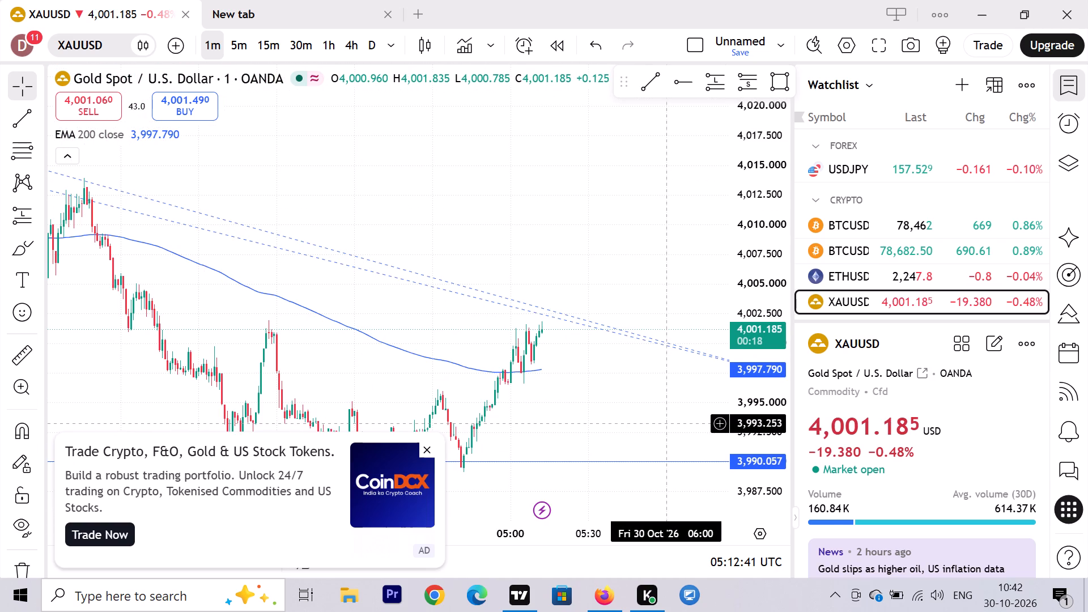
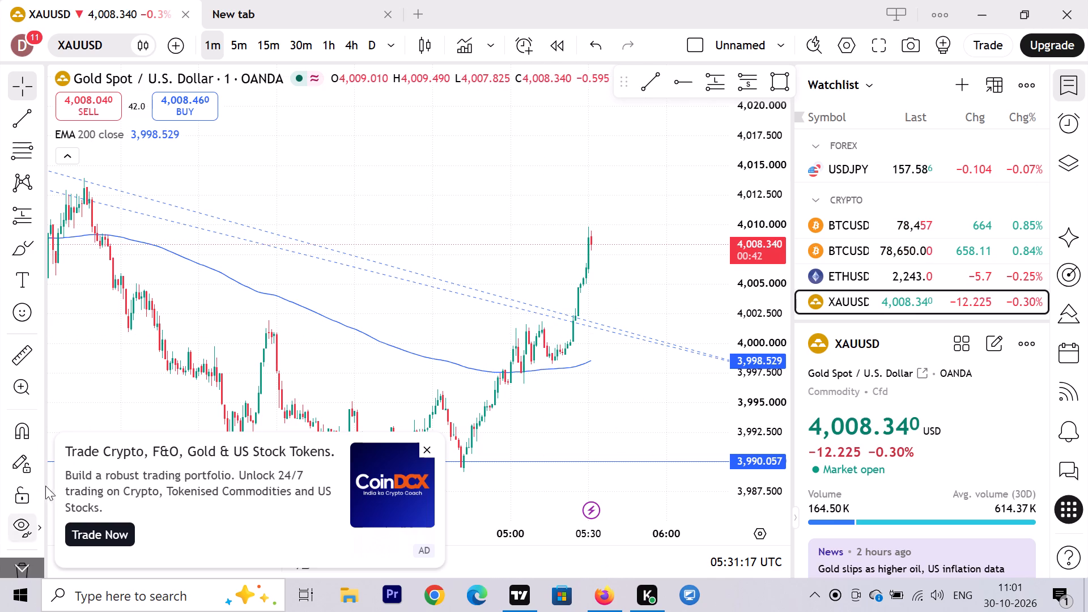
Measure the latest 1-minute price rise from about 3,998.27 at 04:55 to about 4,010.02 at 06:06.
{"action": "left_click", "coordinate": [31, 351]}
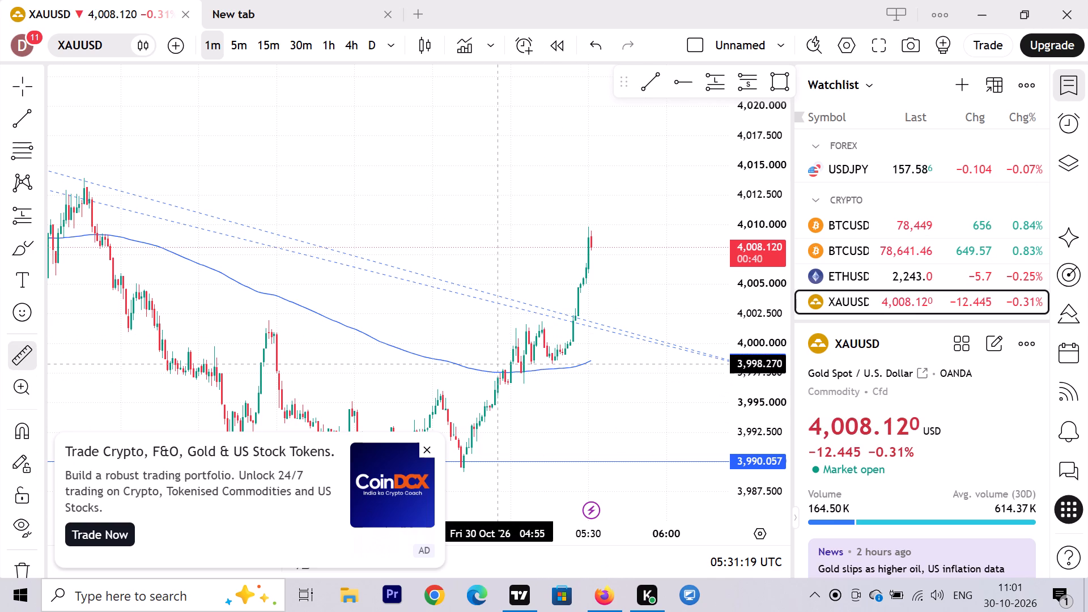
{"action": "left_click", "coordinate": [497, 364]}
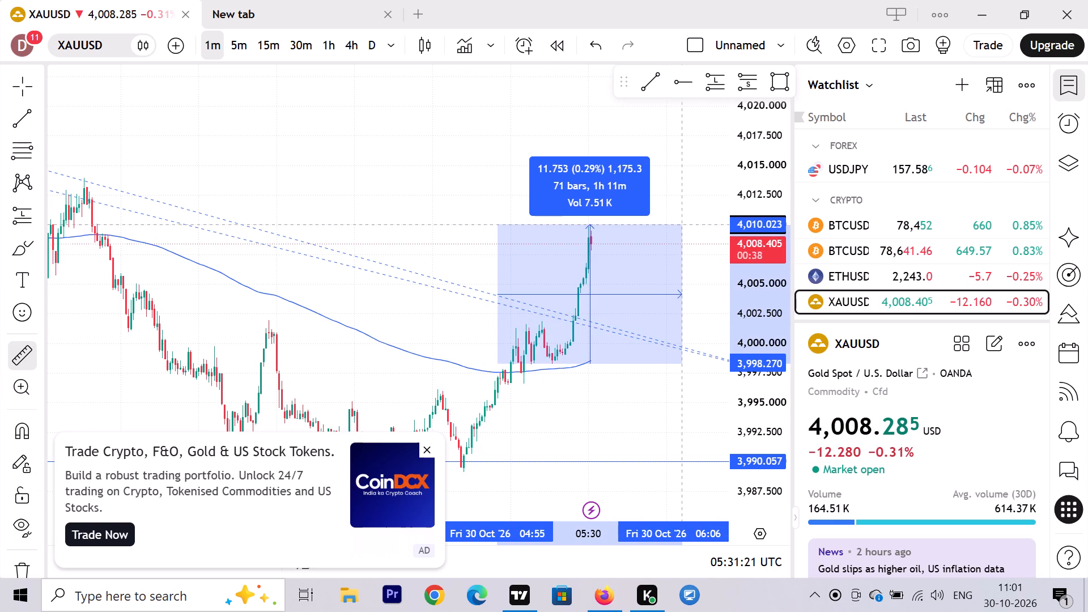
{"action": "left_click", "coordinate": [683, 224]}
{"action": "left_click", "coordinate": [593, 426]}
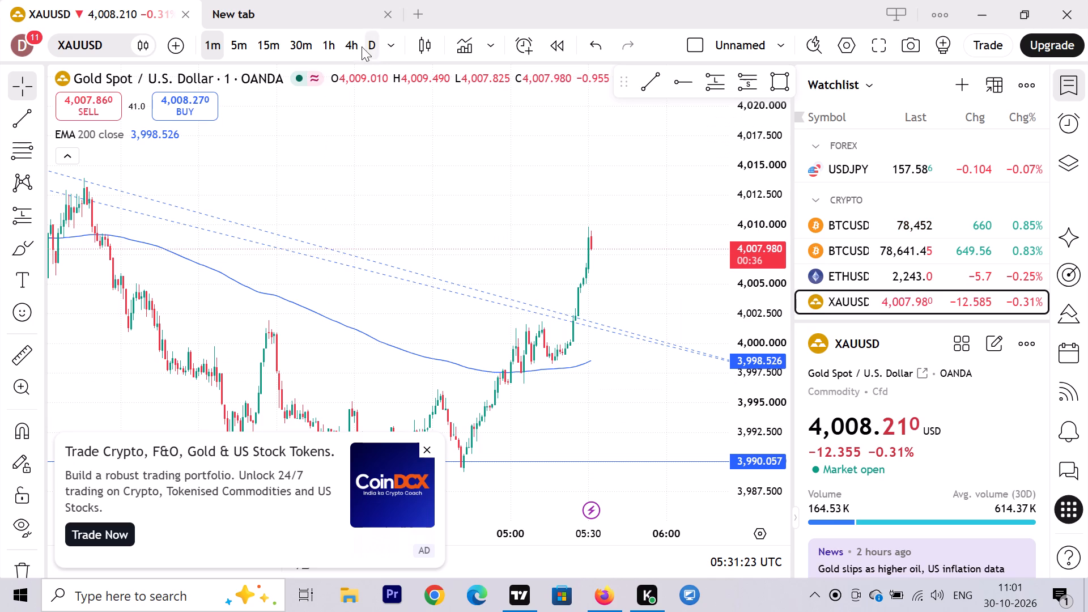
Switch gold to the 1-hour chart and examine the late-October price action against the 200-period EMA and the 3,990.057 support ray.
{"action": "left_click", "coordinate": [319, 48]}
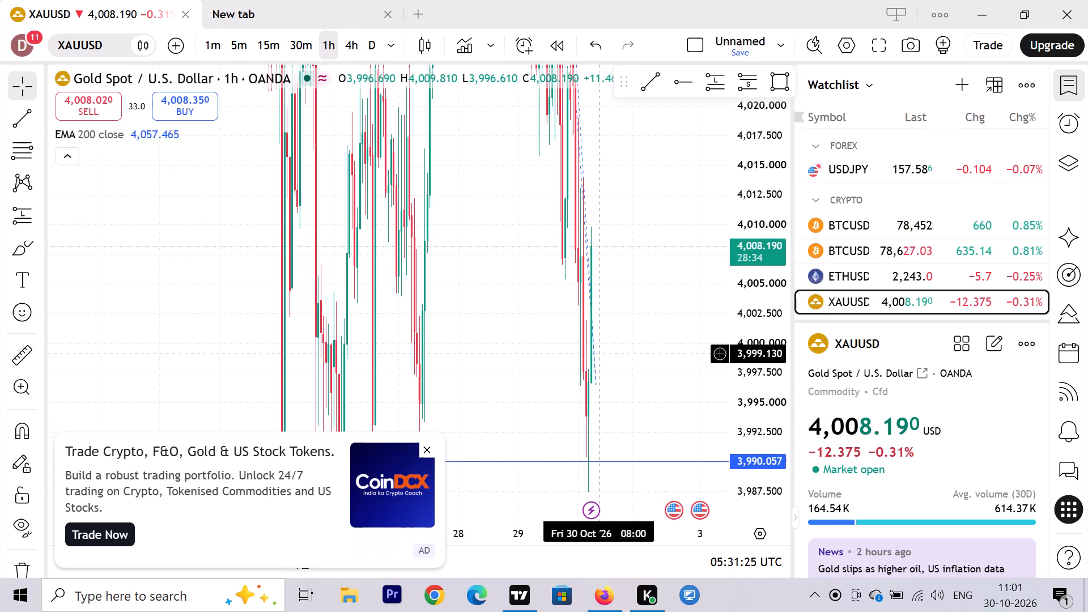
{"action": "scroll", "coordinate": [599, 354], "scroll_direction": "up", "scroll_amount": 12}
{"action": "scroll", "coordinate": [763, 265], "scroll_direction": "down", "scroll_amount": 7}
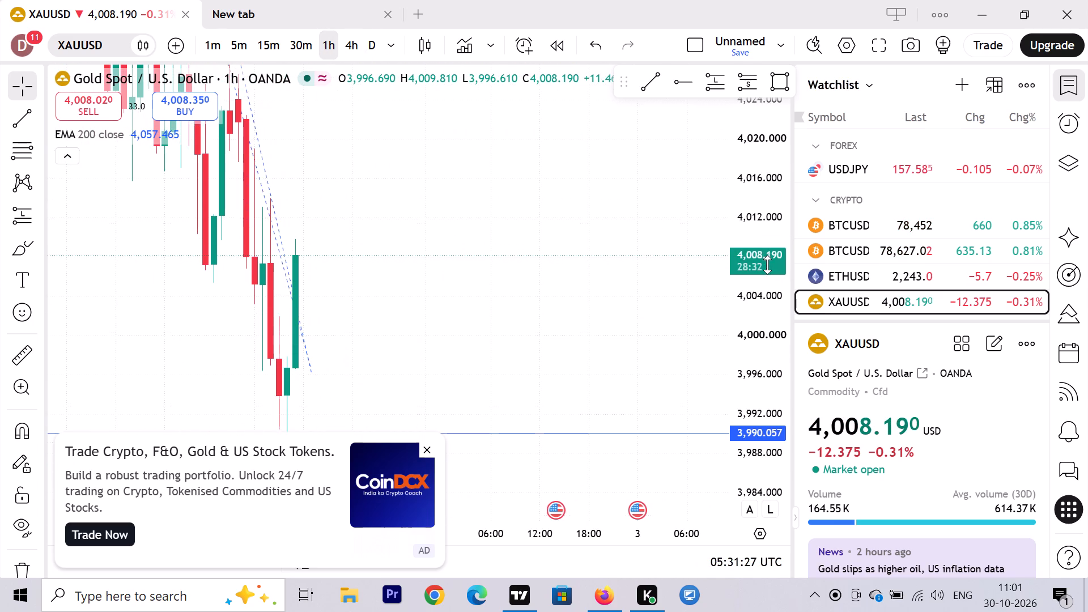
{"action": "scroll", "coordinate": [767, 265], "scroll_direction": "down", "scroll_amount": 20}
{"action": "scroll", "coordinate": [767, 265], "scroll_direction": "down", "scroll_amount": 2}
{"action": "scroll", "coordinate": [589, 509], "scroll_direction": "down", "scroll_amount": 6}
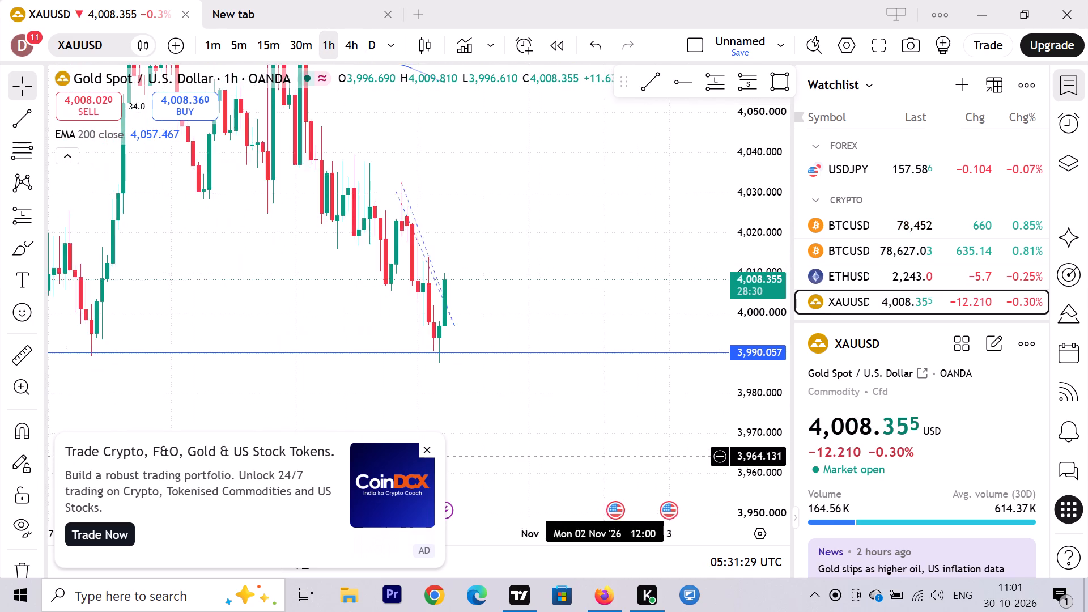
{"action": "scroll", "coordinate": [608, 450], "scroll_direction": "down", "scroll_amount": 7}
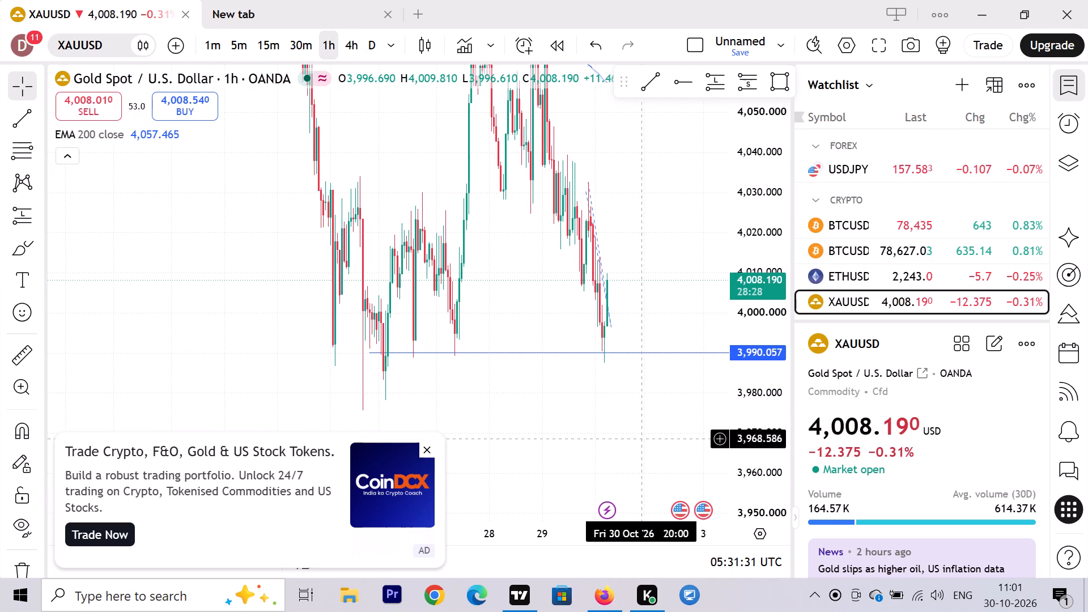
{"action": "scroll", "coordinate": [767, 371], "scroll_direction": "down", "scroll_amount": 13}
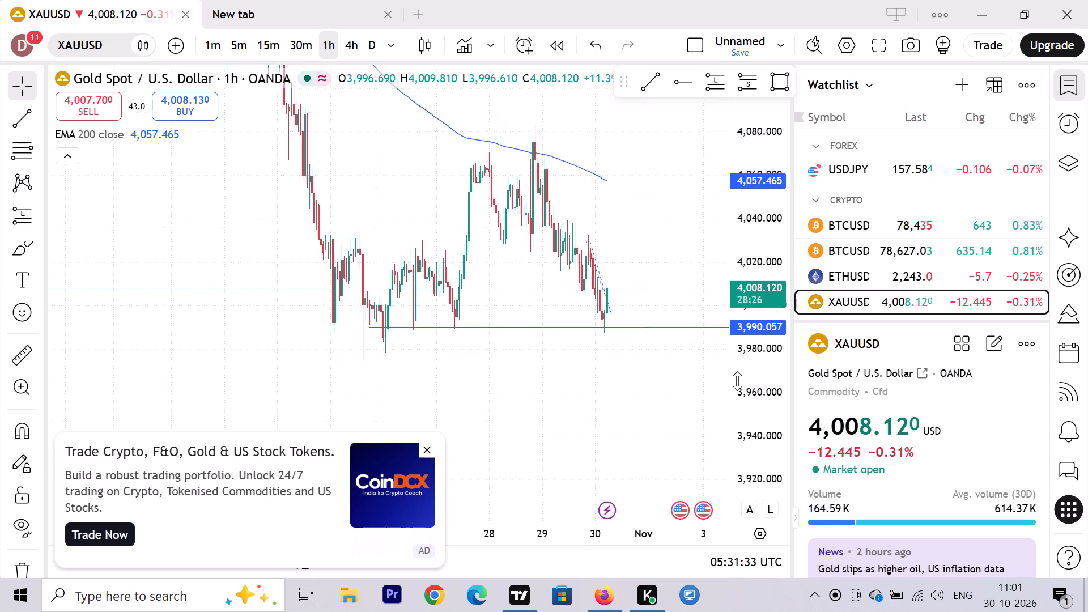
{"action": "scroll", "coordinate": [737, 381], "scroll_direction": "down", "scroll_amount": 6}
{"action": "scroll", "coordinate": [676, 383], "scroll_direction": "up", "scroll_amount": 7}
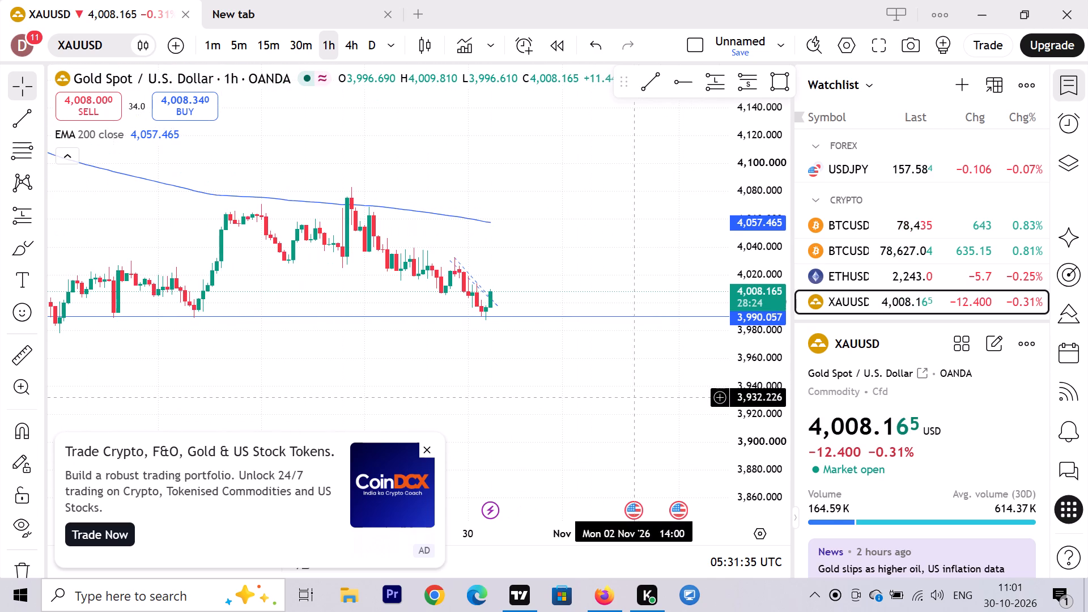
{"action": "scroll", "coordinate": [478, 410], "scroll_direction": "down", "scroll_amount": 7}
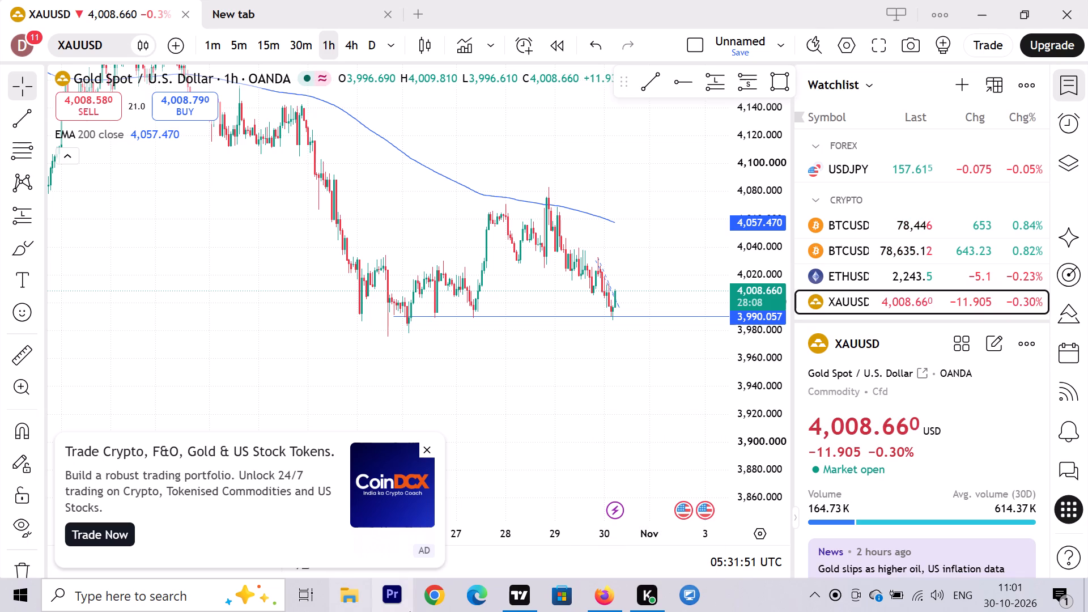
{"action": "left_click", "coordinate": [545, 405]}
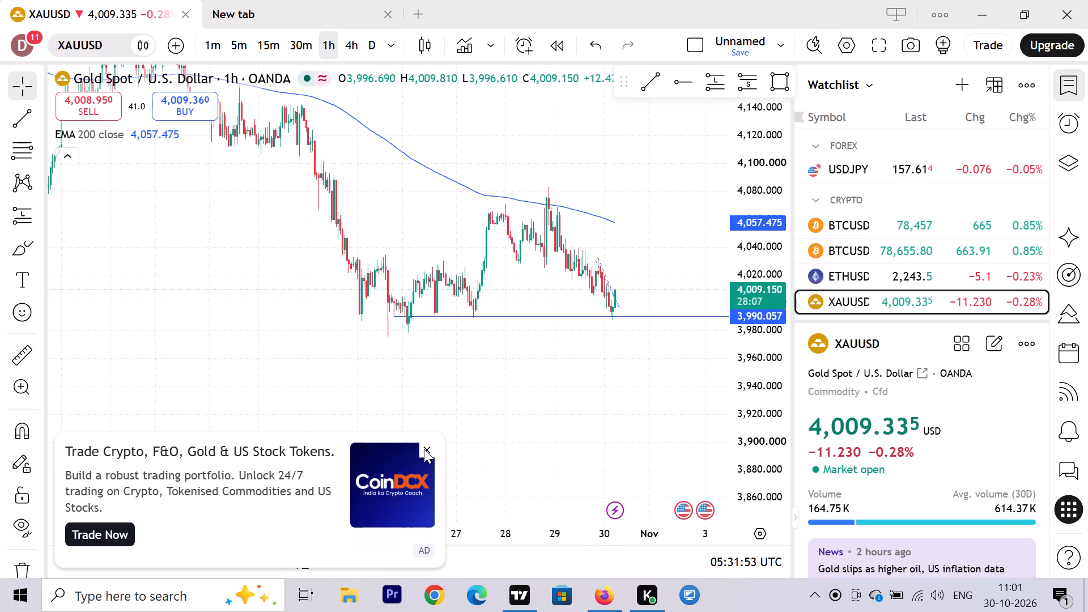
Close the advertisement covering the lower part of the chart.
{"action": "left_click", "coordinate": [424, 449]}
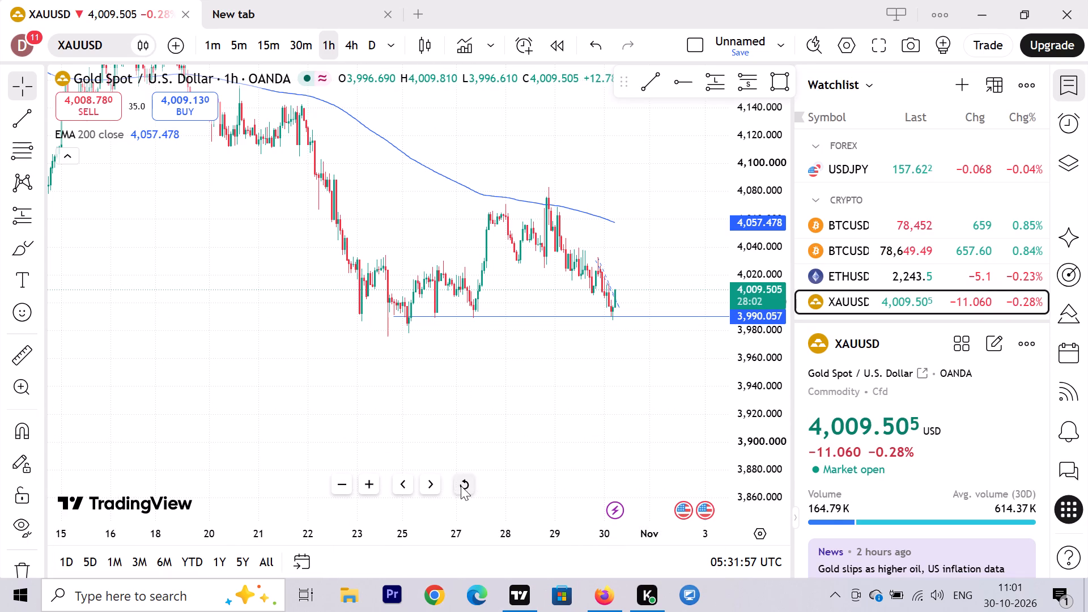
Reset the chart view and delete both dashed downtrend lines over the 29–30 October decline.
{"action": "left_click", "coordinate": [461, 486]}
{"action": "left_click_drag", "start_coordinate": [500, 427], "coordinate": [318, 382]}
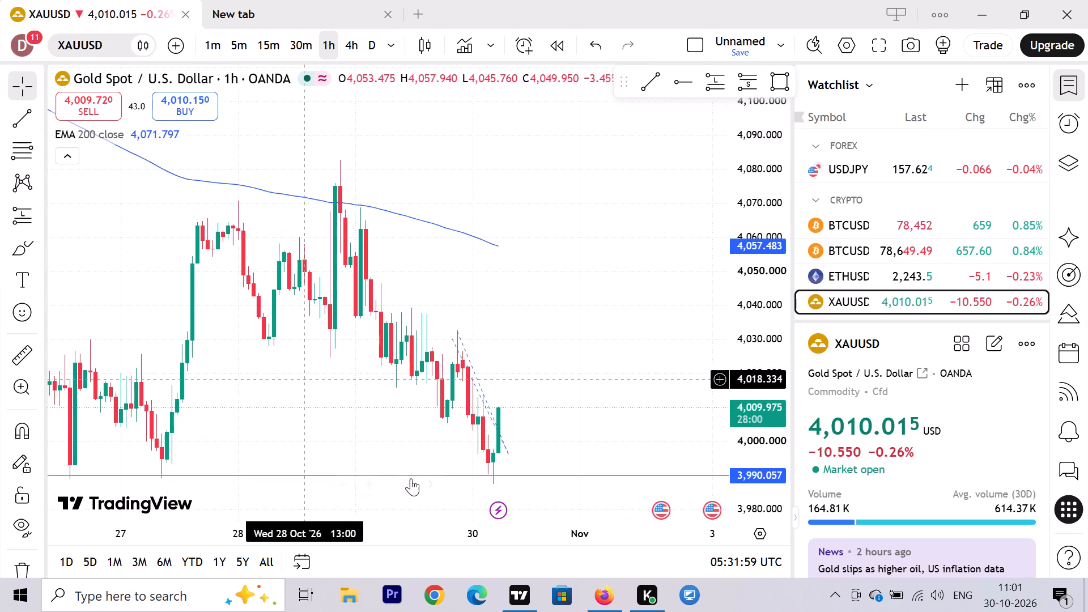
{"action": "left_click", "coordinate": [469, 371]}
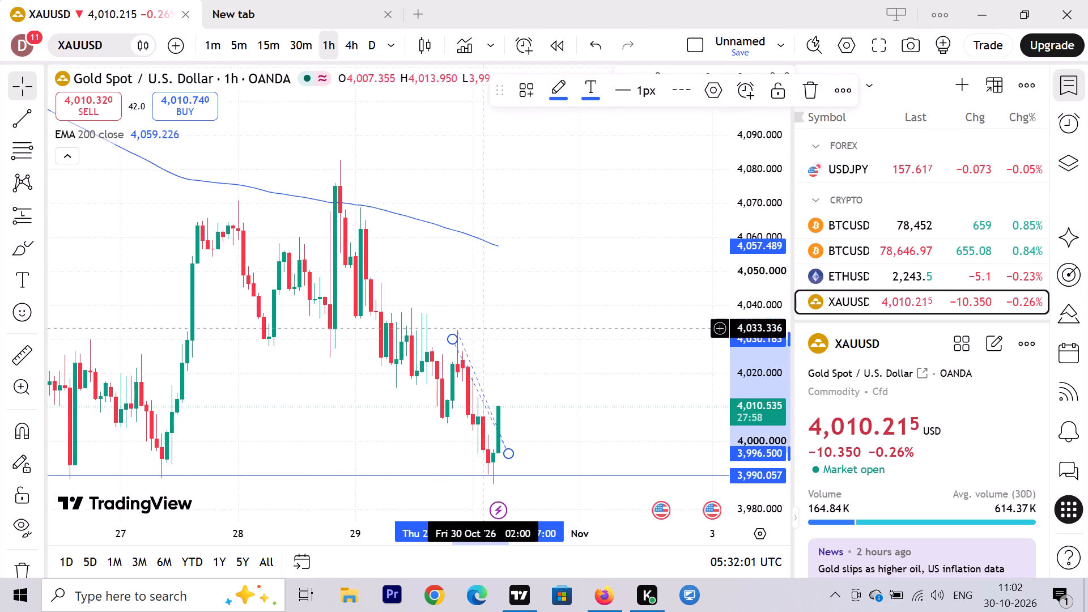
{"action": "left_click", "coordinate": [810, 94]}
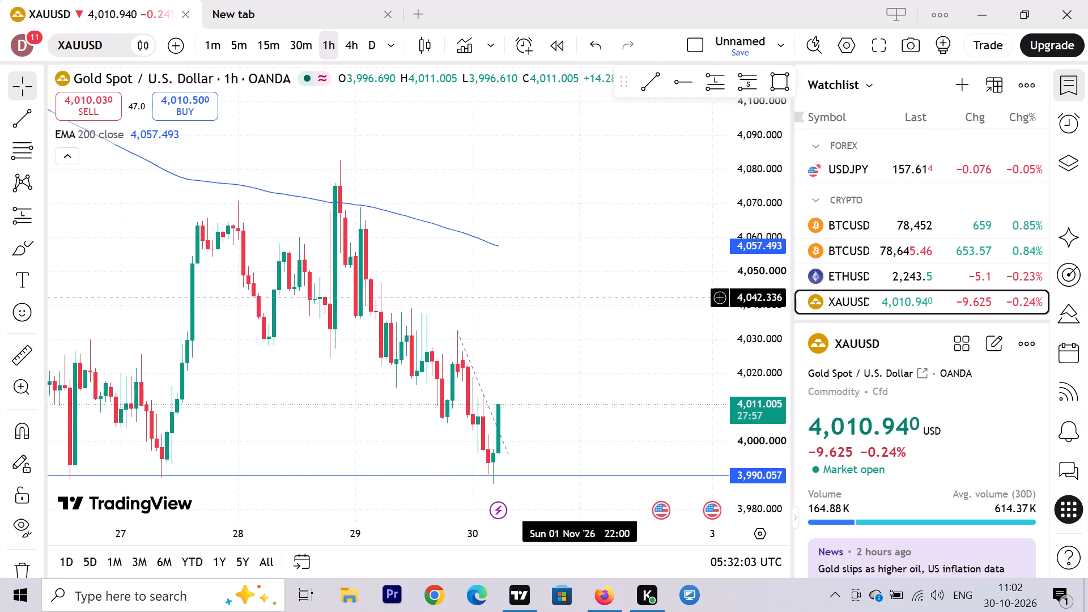
{"action": "left_click", "coordinate": [480, 382]}
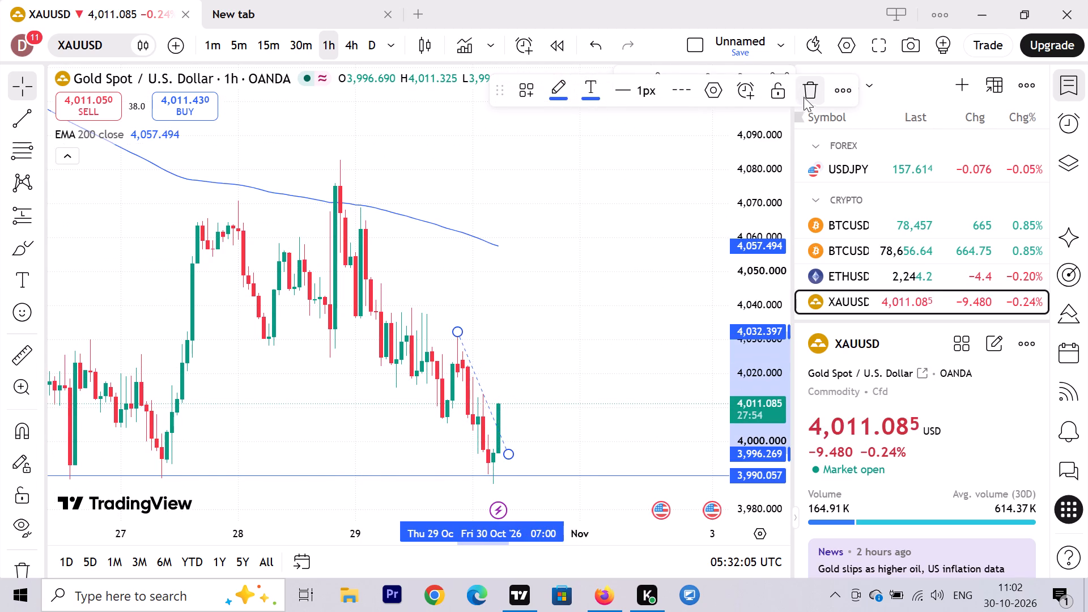
{"action": "left_click", "coordinate": [802, 98]}
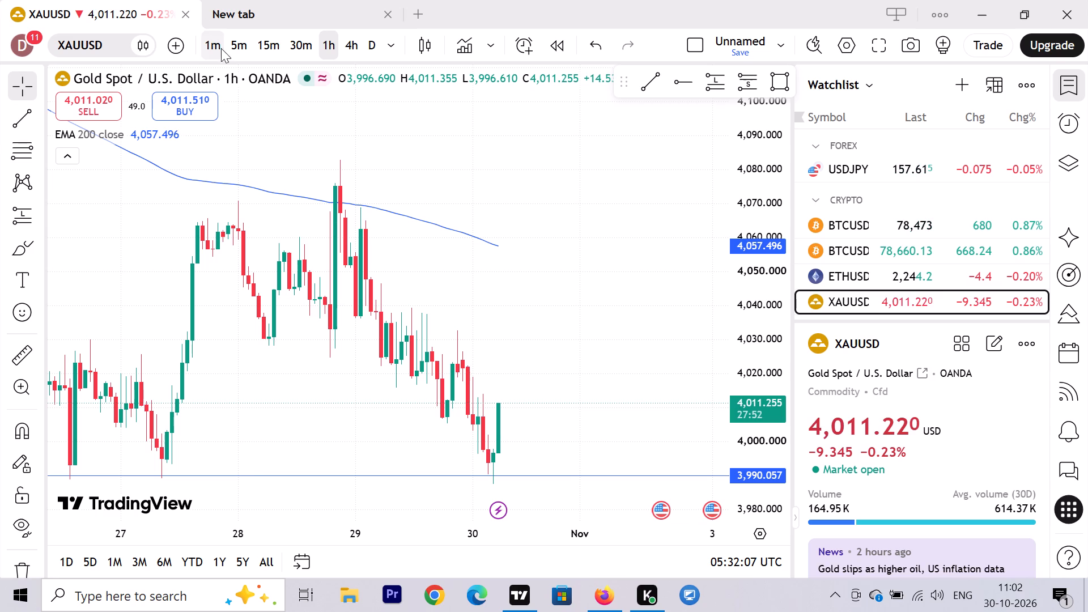
Switch to the 1-minute chart and examine the 30 October rally against the 200-period EMA and the 3,990.057 support ray.
{"action": "left_click", "coordinate": [209, 45]}
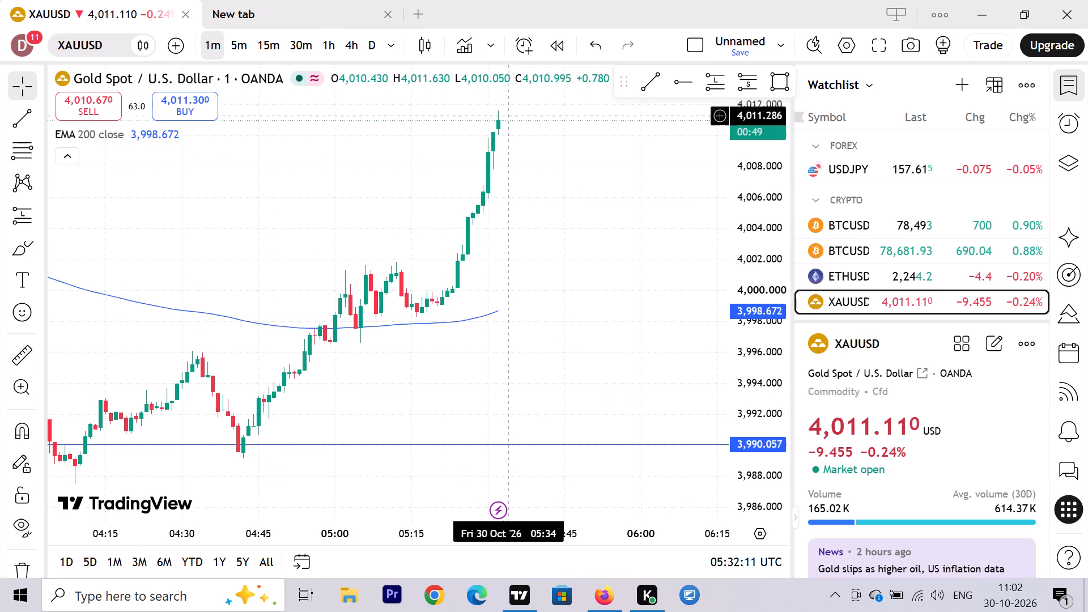
{"action": "scroll", "coordinate": [544, 331], "scroll_direction": "down", "scroll_amount": 2}
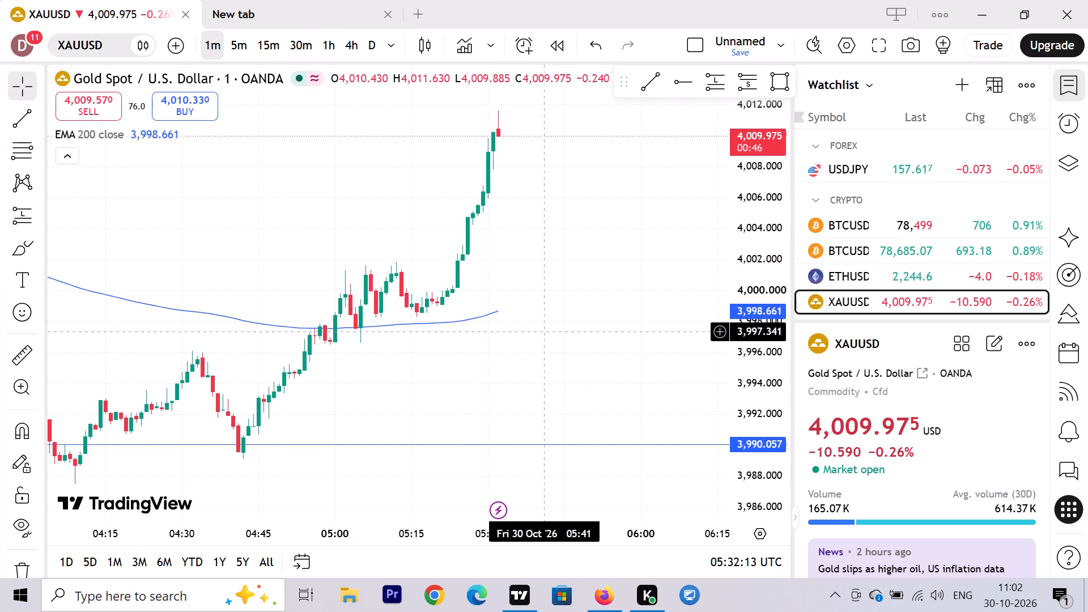
{"action": "scroll", "coordinate": [544, 331], "scroll_direction": "down", "scroll_amount": 3}
{"action": "scroll", "coordinate": [752, 311], "scroll_direction": "down", "scroll_amount": 10}
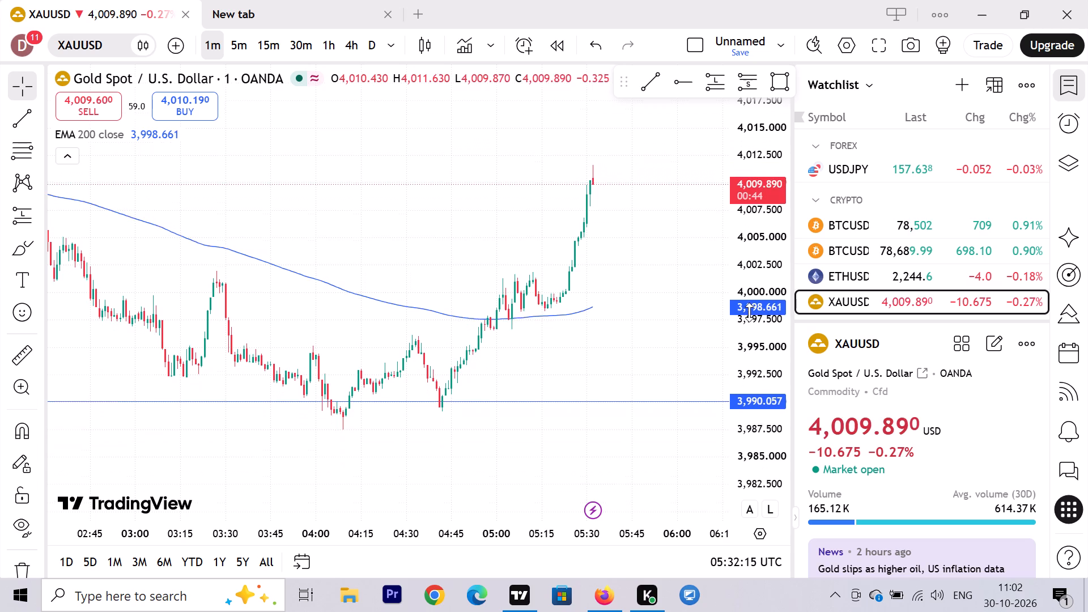
{"action": "scroll", "coordinate": [749, 312], "scroll_direction": "down", "scroll_amount": 2}
{"action": "scroll", "coordinate": [459, 334], "scroll_direction": "down", "scroll_amount": 8}
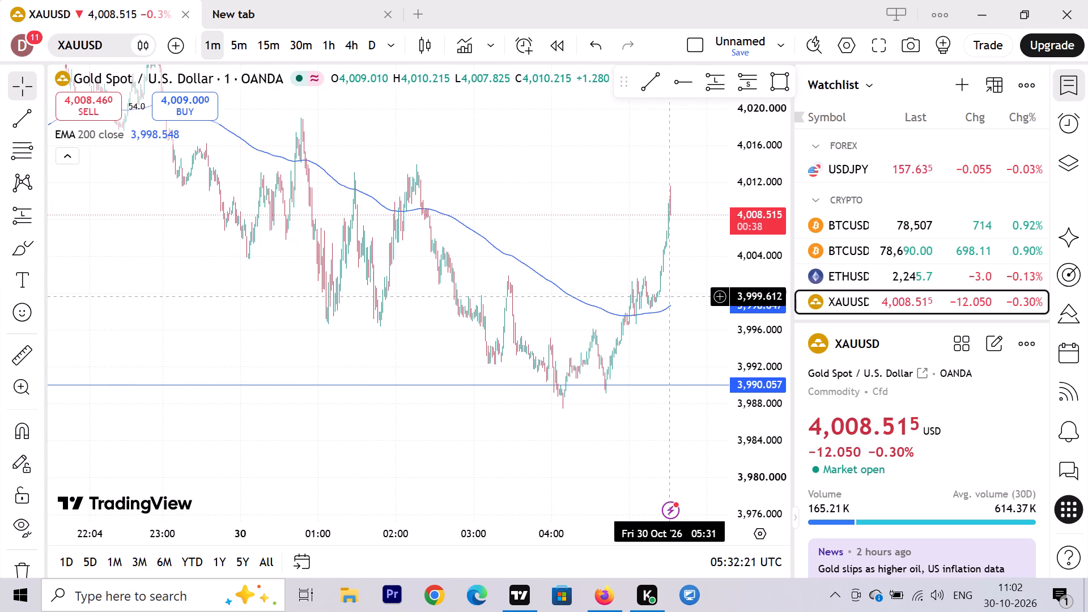
{"action": "scroll", "coordinate": [662, 354], "scroll_direction": "up", "scroll_amount": 4}
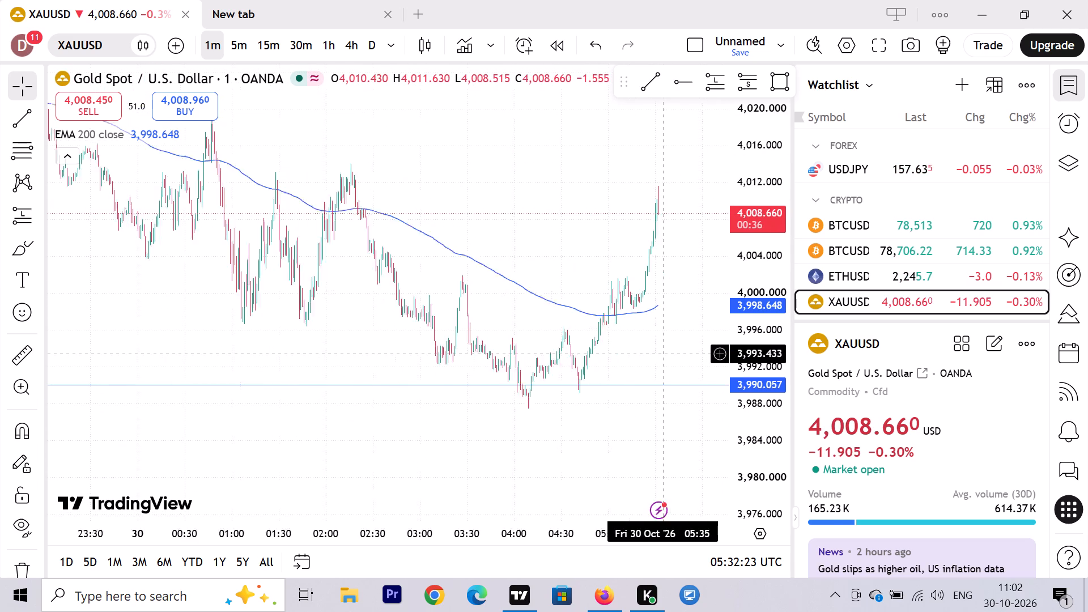
{"action": "scroll", "coordinate": [662, 354], "scroll_direction": "up", "scroll_amount": 3}
On the 5-minute chart, draw a rectangle zone from 05:05 to 09:00 on 30 October, between about 4,000.07 and 3,998.51.
{"action": "left_click", "coordinate": [244, 58]}
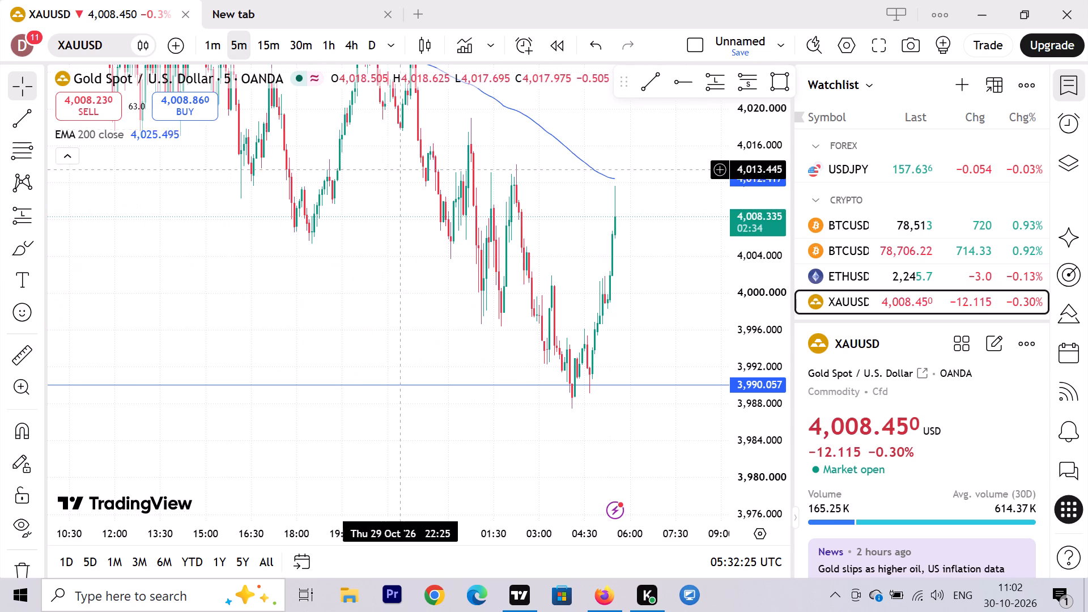
{"action": "scroll", "coordinate": [644, 381], "scroll_direction": "up", "scroll_amount": 6}
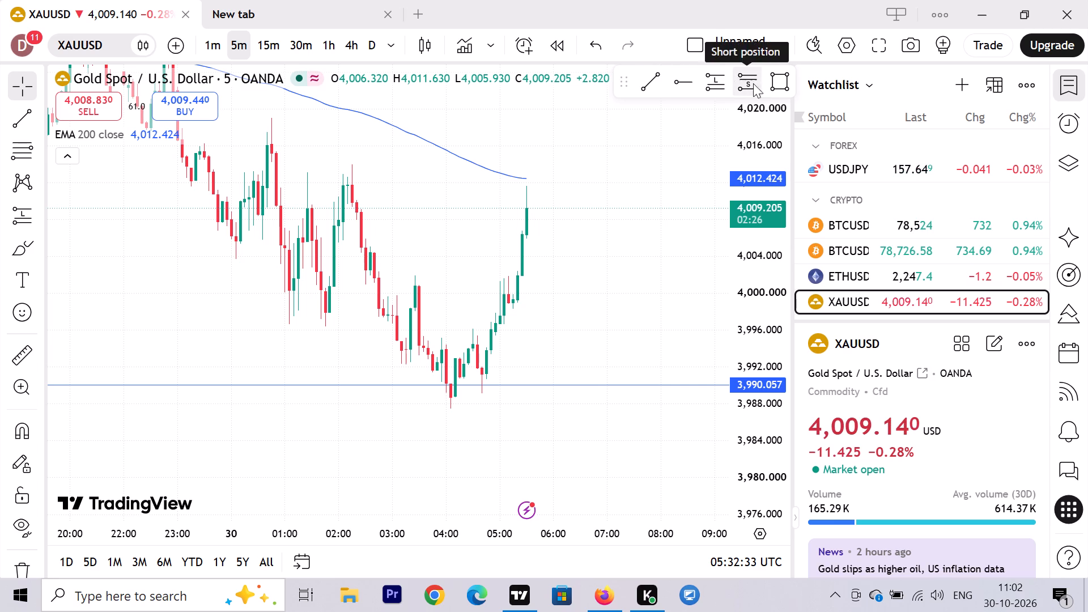
{"action": "left_click", "coordinate": [772, 85]}
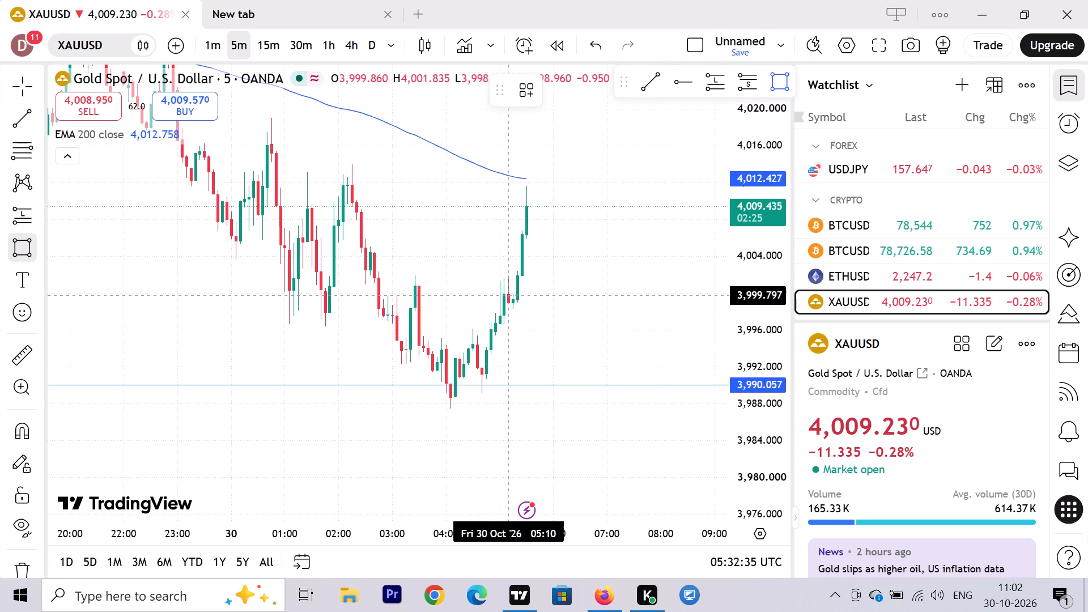
{"action": "left_click", "coordinate": [506, 293]}
{"action": "left_click", "coordinate": [715, 307]}
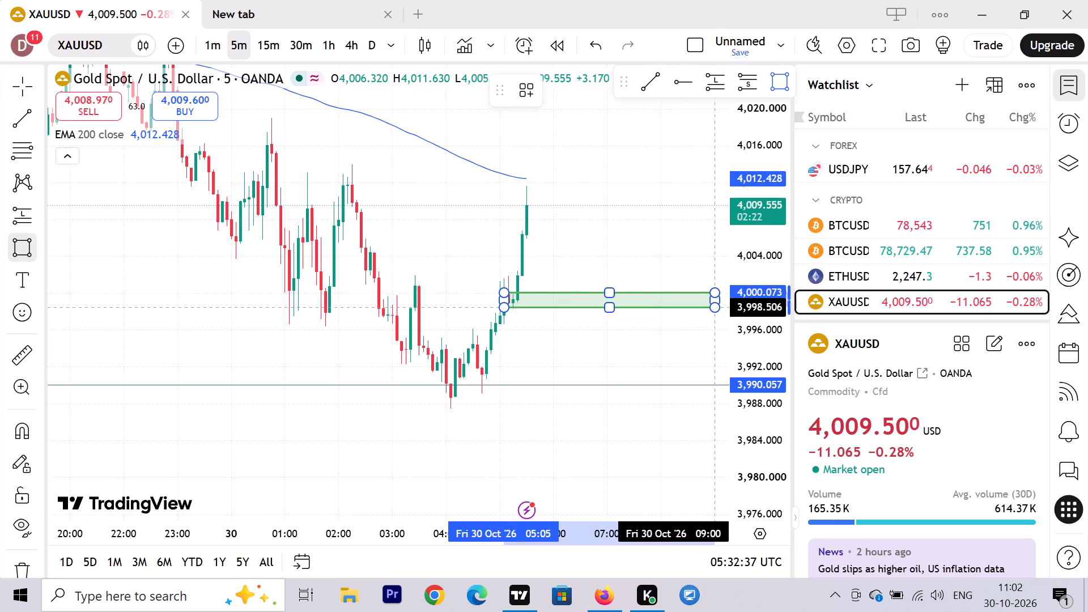
{"action": "left_click", "coordinate": [662, 406]}
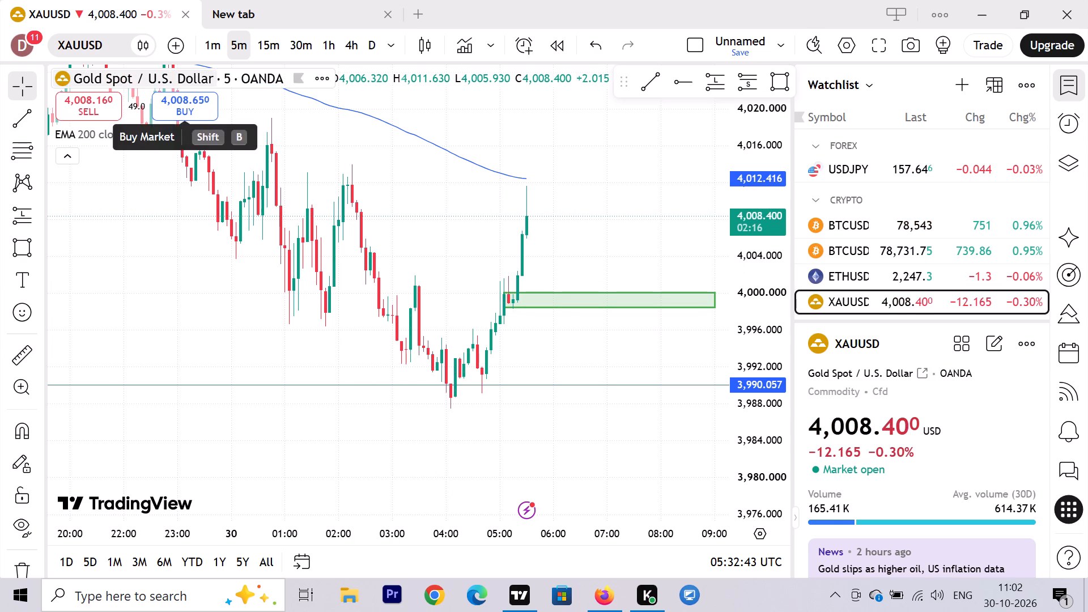
On the 1-minute chart, draw a Fibonacci retracement over the latest rally, from about 4,011.69 down to about 3,998.32.
{"action": "left_click", "coordinate": [203, 59]}
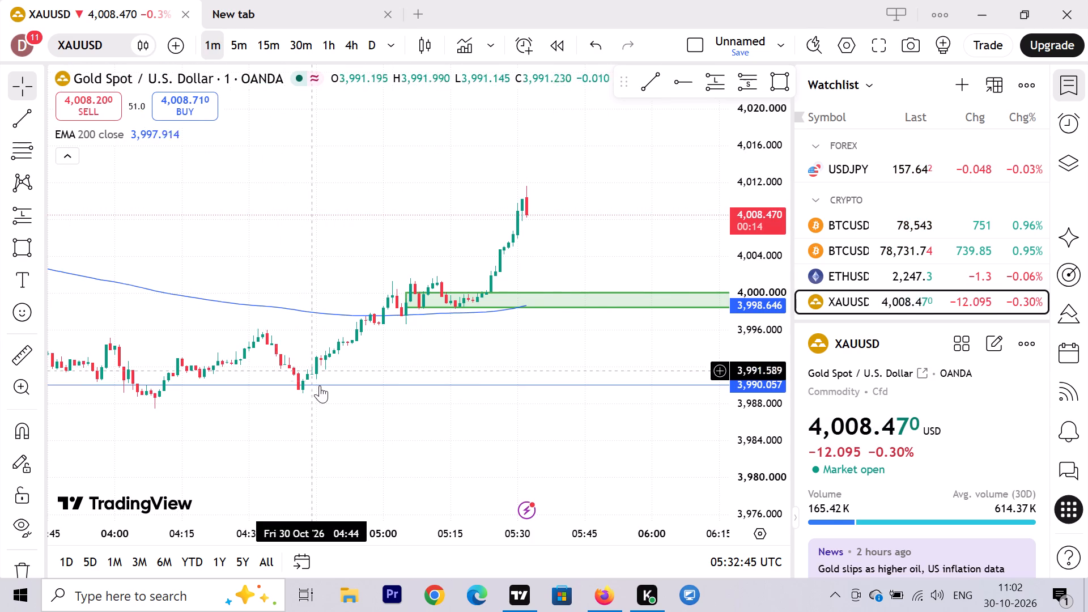
{"action": "scroll", "coordinate": [320, 385], "scroll_direction": "down", "scroll_amount": 9}
{"action": "left_click_drag", "start_coordinate": [594, 440], "coordinate": [568, 437]}
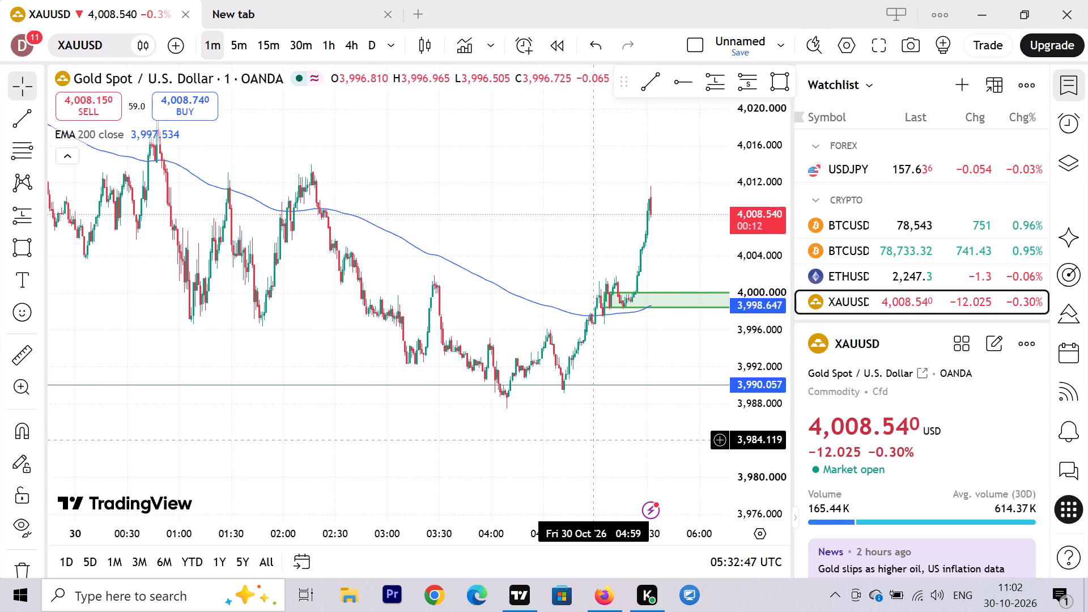
{"action": "left_click_drag", "start_coordinate": [568, 437], "coordinate": [303, 432]}
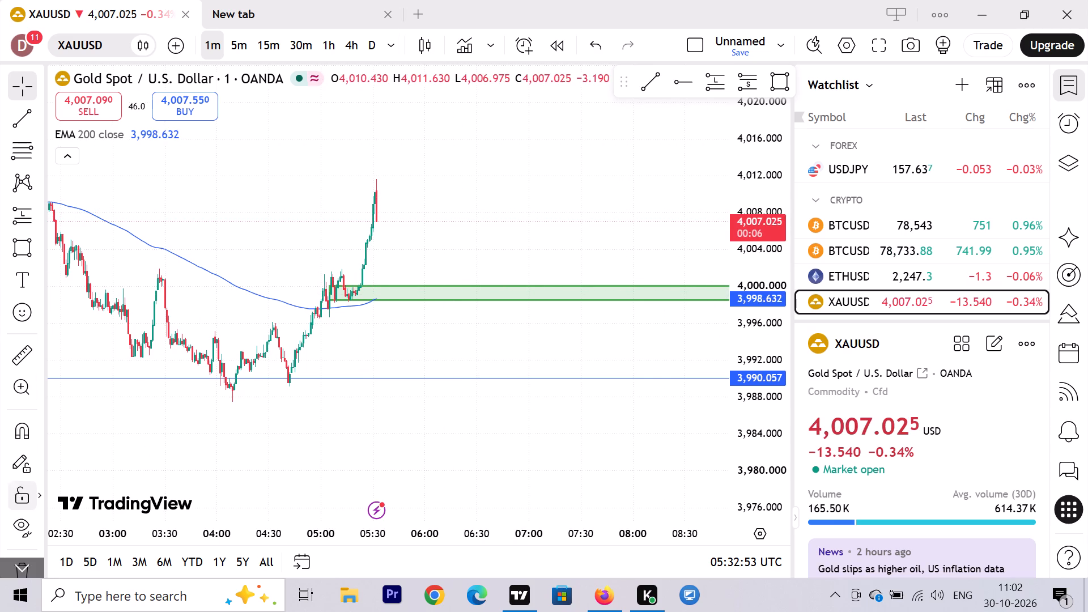
{"action": "left_click", "coordinate": [25, 152]}
{"action": "left_click", "coordinate": [324, 178]}
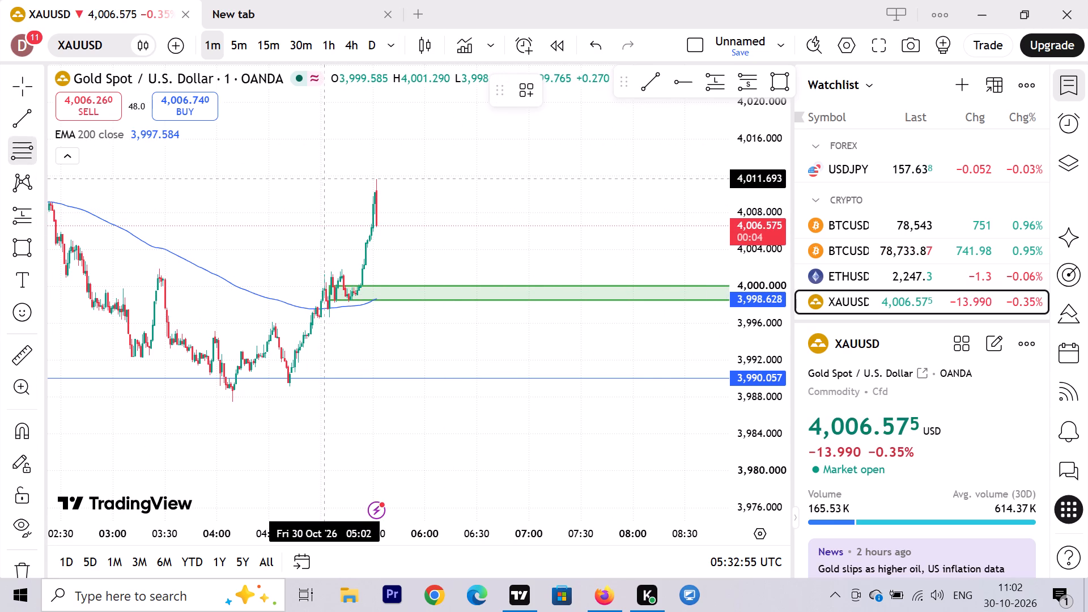
{"action": "left_click", "coordinate": [421, 302]}
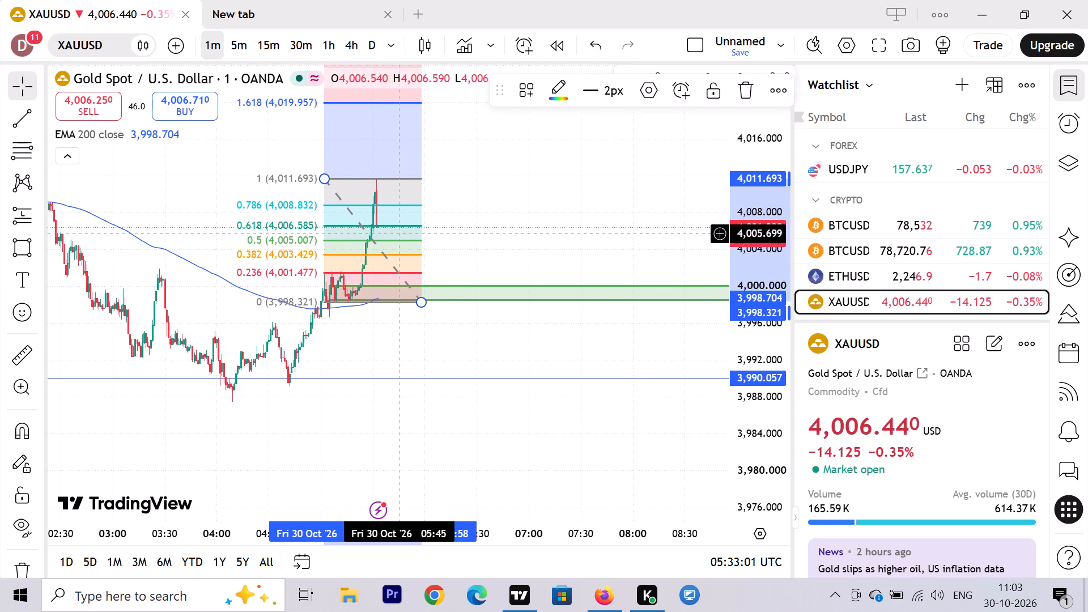
Reverse the Fibonacci retracement by re-anchoring level 1 at about 3,998.32 (05:11) and level 0 at about 4,011.51 (06:00).
{"action": "left_click_drag", "start_coordinate": [324, 178], "coordinate": [317, 325]}
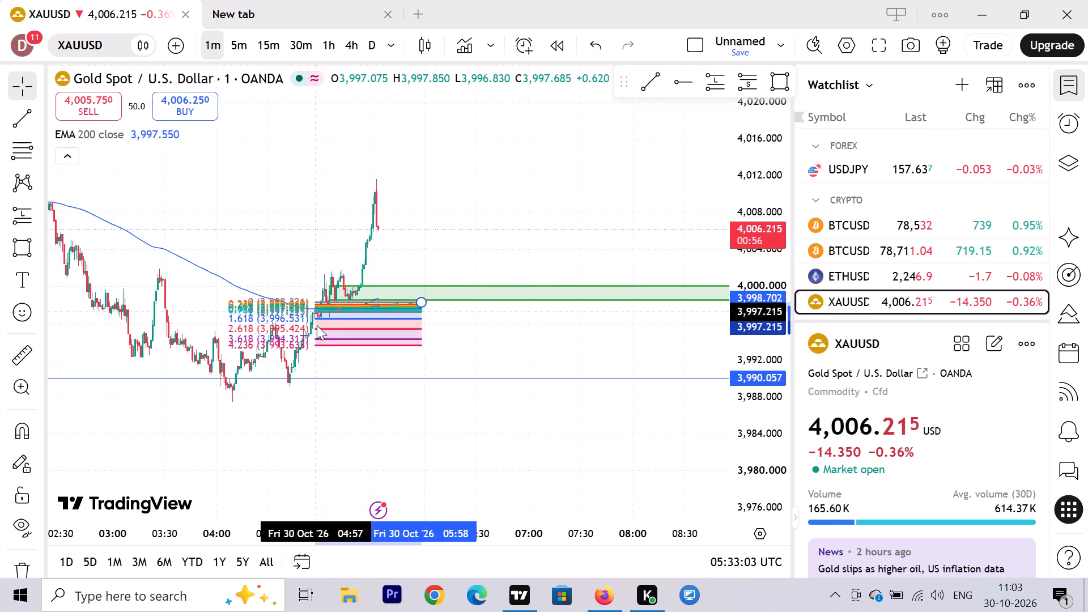
{"action": "left_click_drag", "start_coordinate": [317, 325], "coordinate": [317, 326]}
{"action": "left_click_drag", "start_coordinate": [418, 297], "coordinate": [426, 181]}
{"action": "left_click_drag", "start_coordinate": [315, 321], "coordinate": [331, 324]}
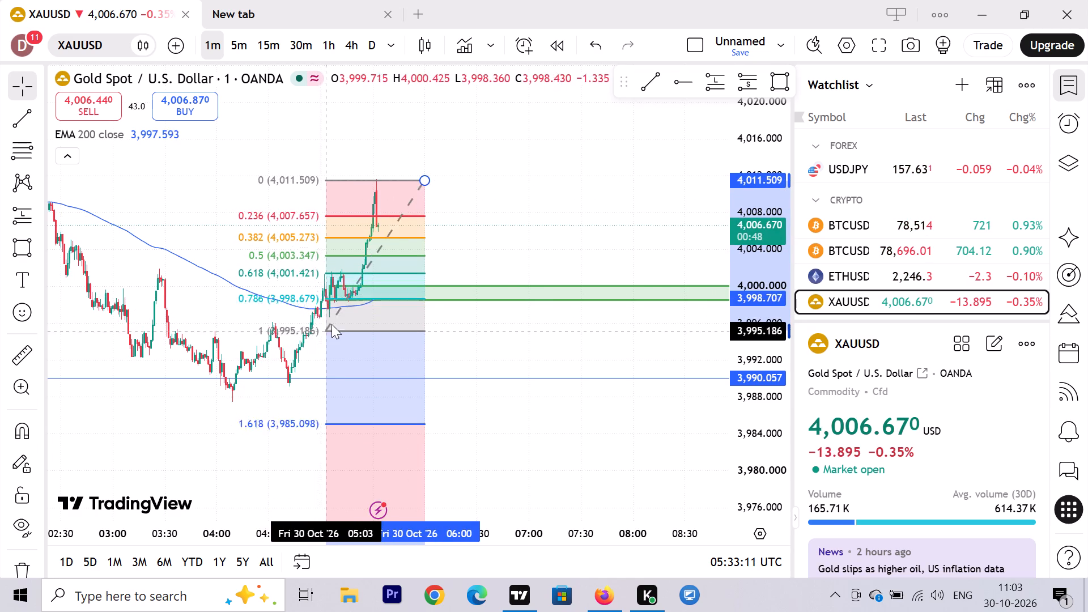
{"action": "left_click_drag", "start_coordinate": [331, 324], "coordinate": [341, 302]}
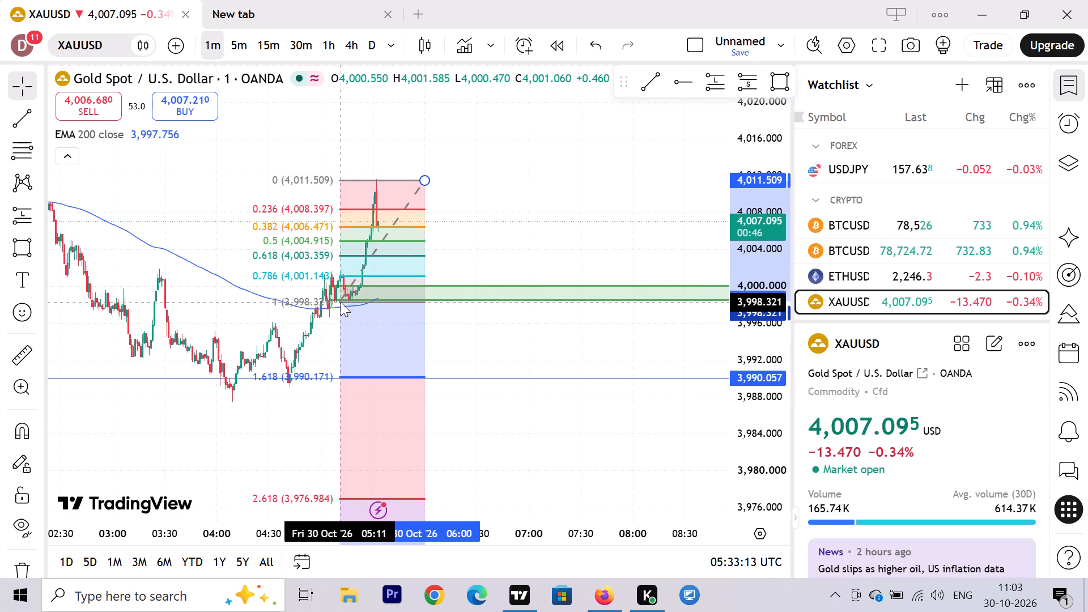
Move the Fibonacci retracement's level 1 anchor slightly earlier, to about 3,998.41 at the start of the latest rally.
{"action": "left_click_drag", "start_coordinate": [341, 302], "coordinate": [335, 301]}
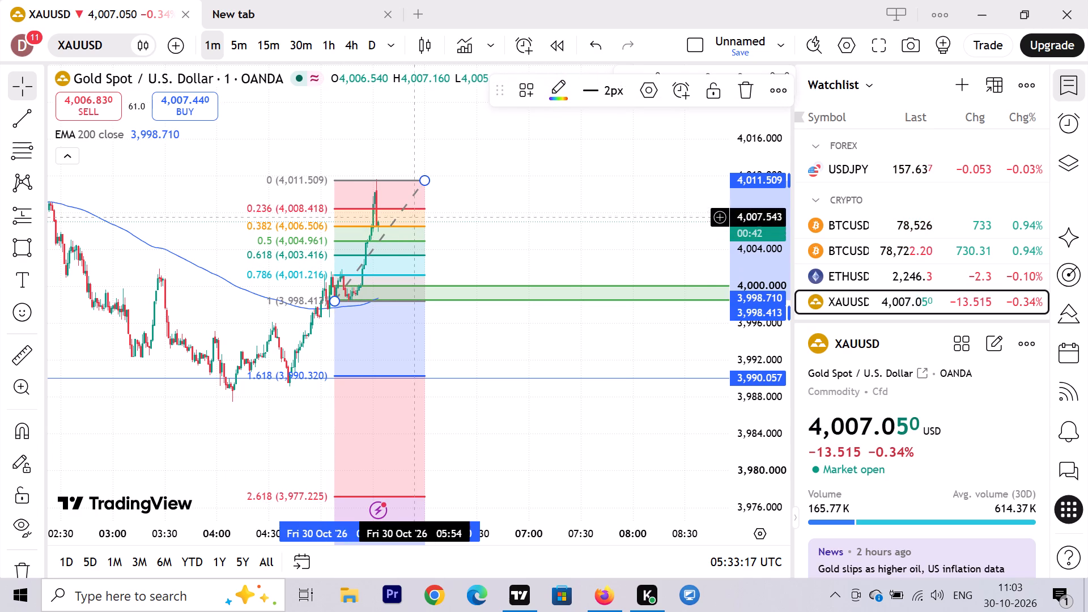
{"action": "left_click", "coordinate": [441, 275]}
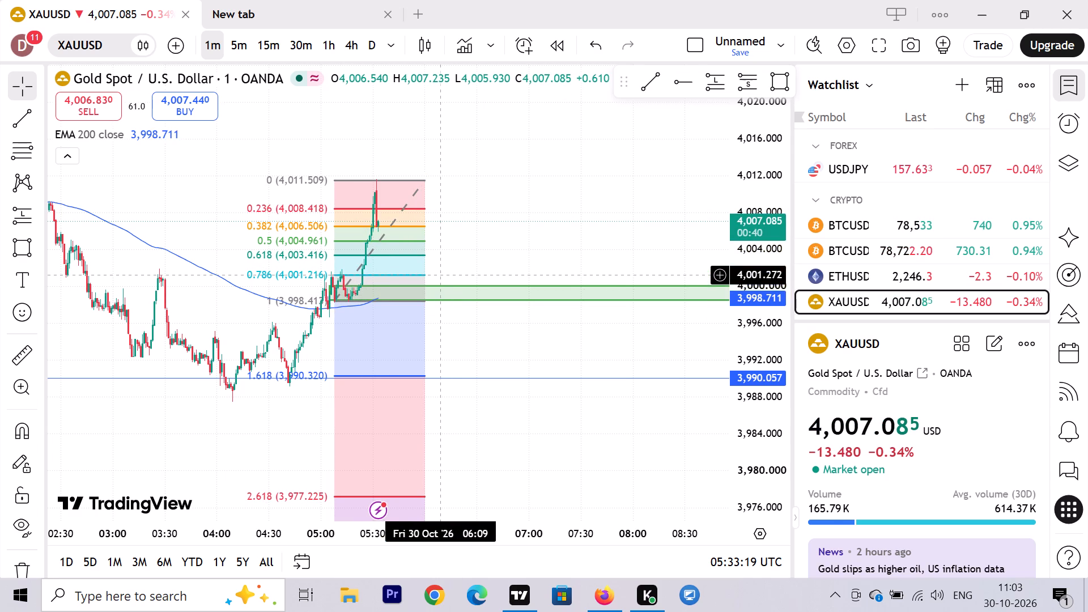
Draw a horizontal ray at about 4,001.27 from 04:46 on 30 October, along the Fibonacci 0.786 level.
{"action": "left_click", "coordinate": [685, 85]}
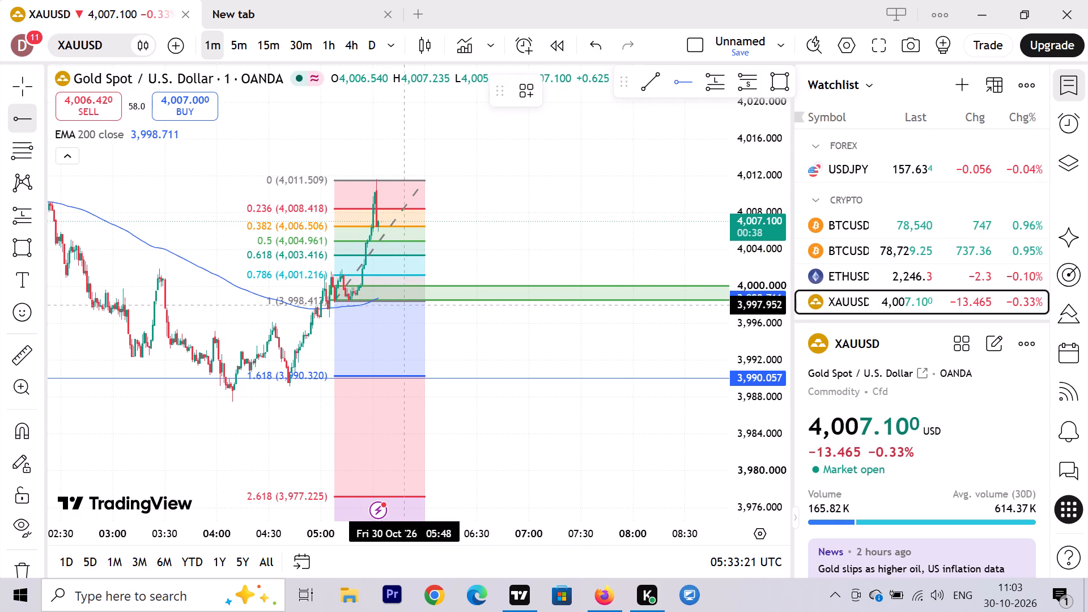
{"action": "left_click", "coordinate": [297, 275]}
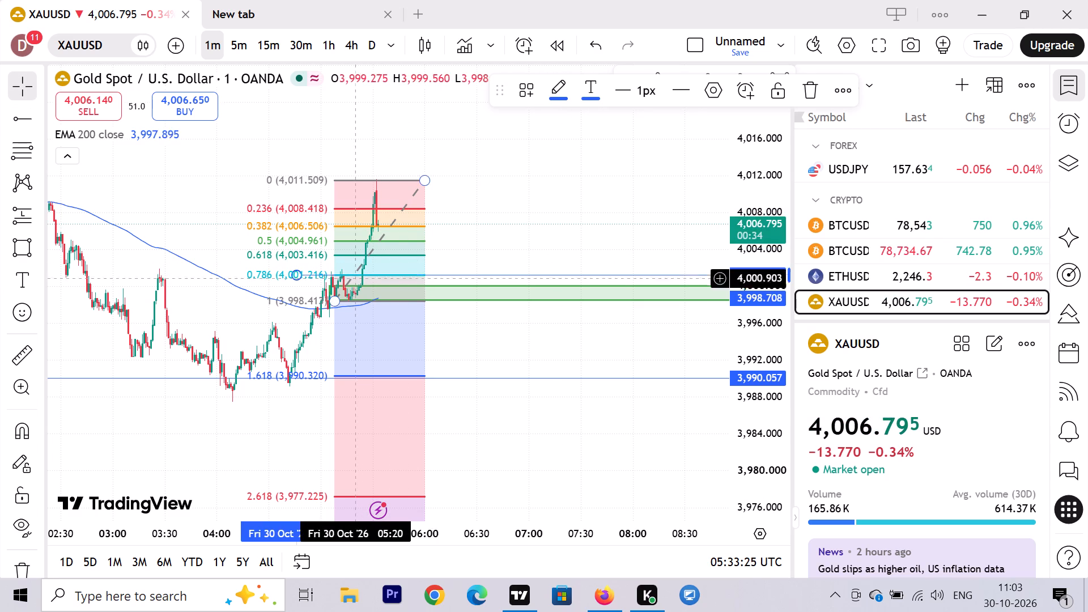
Delete the Fibonacci retracement from the 1-minute chart.
{"action": "left_click", "coordinate": [402, 377]}
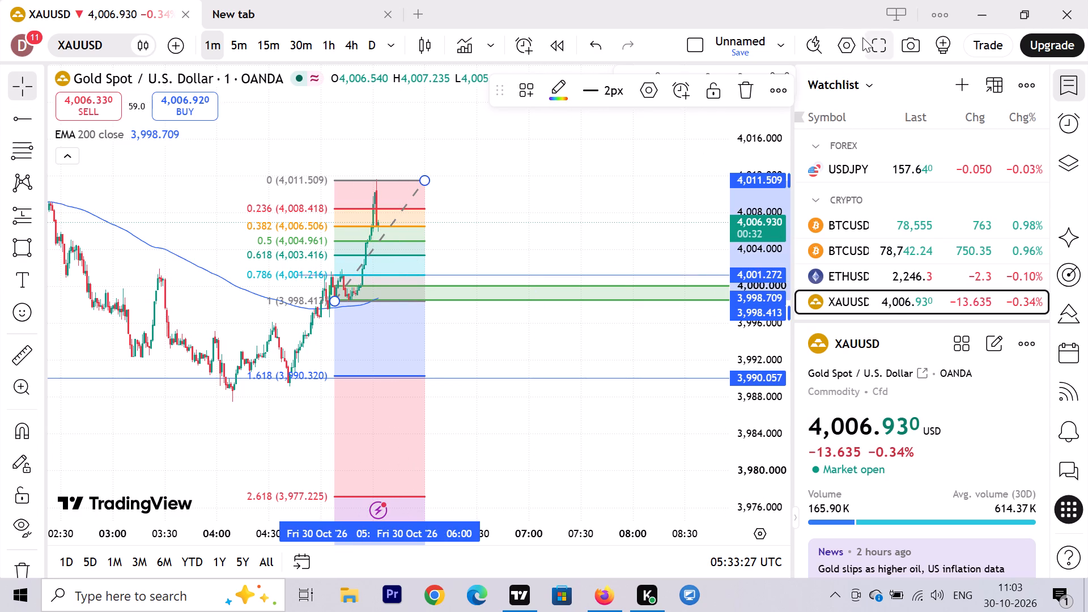
{"action": "left_click", "coordinate": [744, 92]}
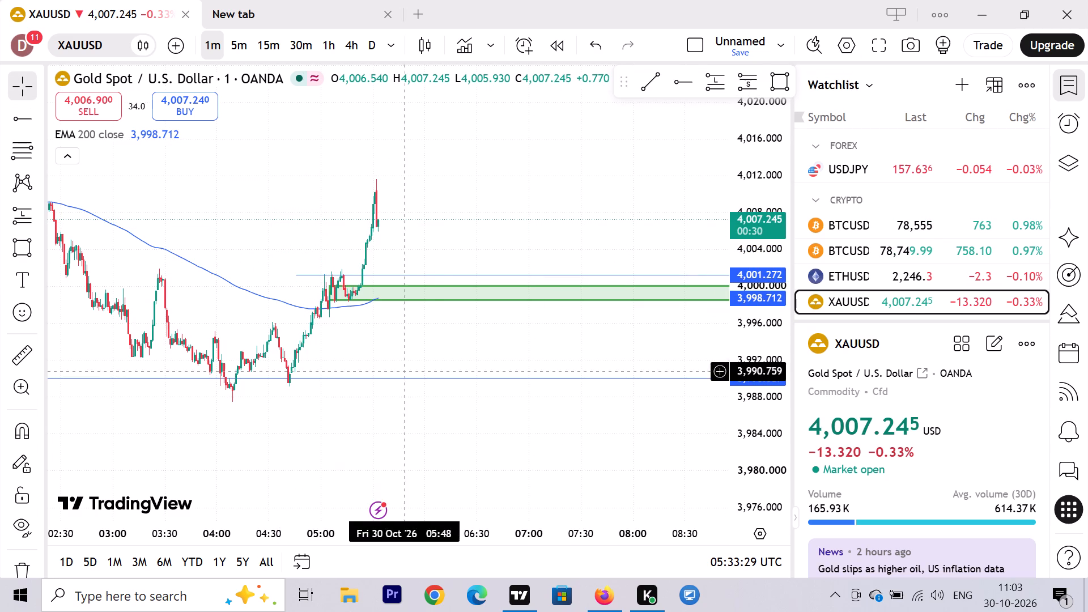